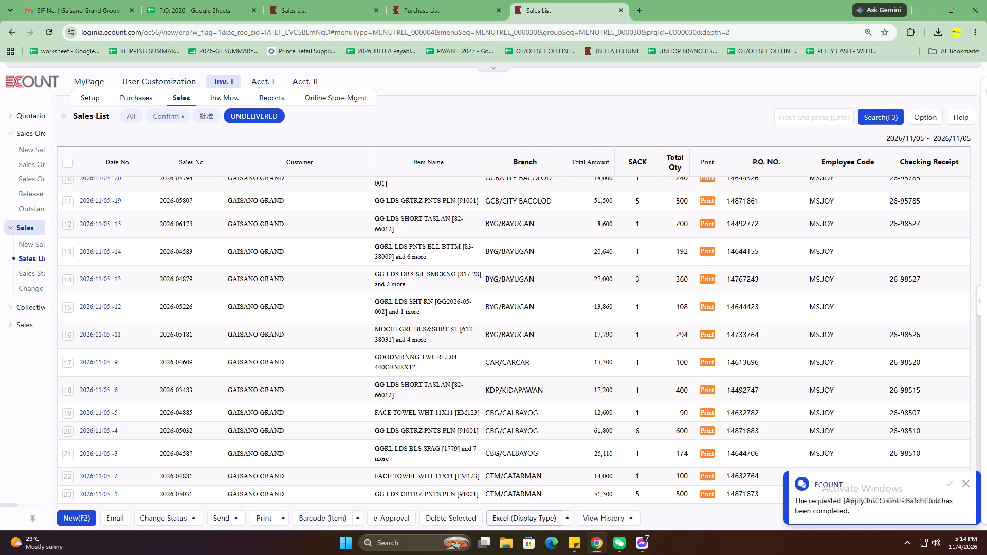
# Search the undelivered sales list for ME & CITY.
pyautogui.click(792, 120)
pyautogui.write('ME & CITY')
pyautogui.press('Return')
pyautogui.scroll(3, 290, 269)
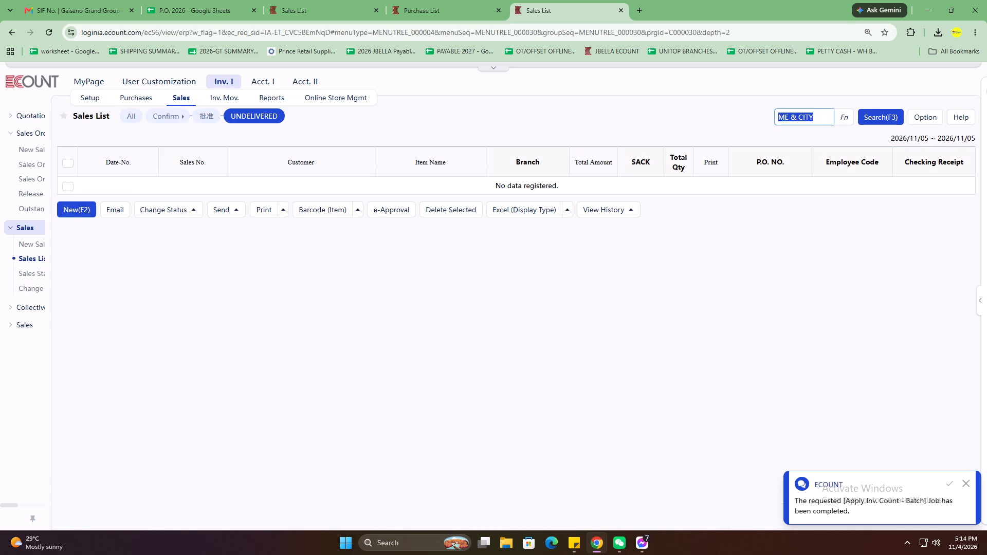
# Remove the GAISANO GRAND customer filter and search sales dated from June 5, 2026 to December 5, 2026.
pyautogui.click(877, 118)
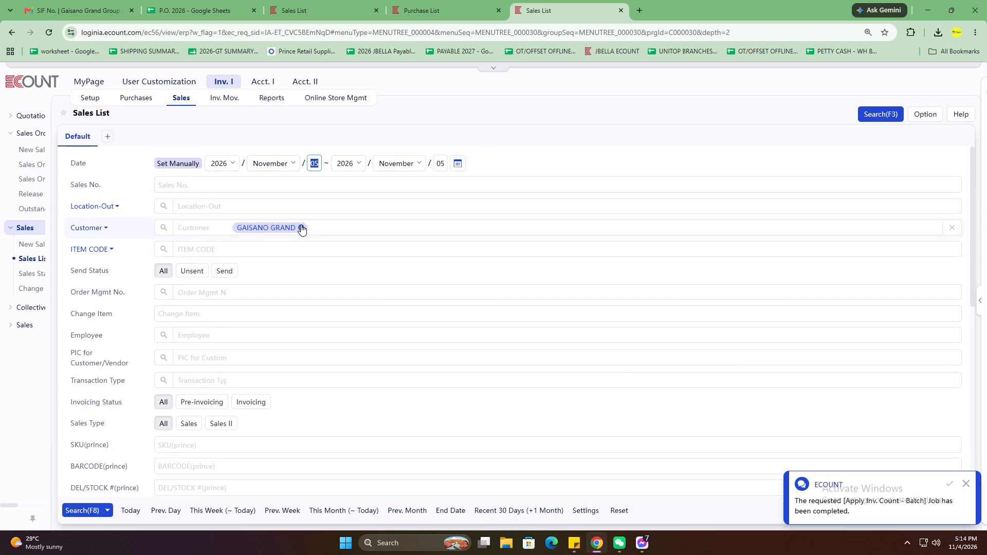
pyautogui.click(301, 225)
pyautogui.click(285, 157)
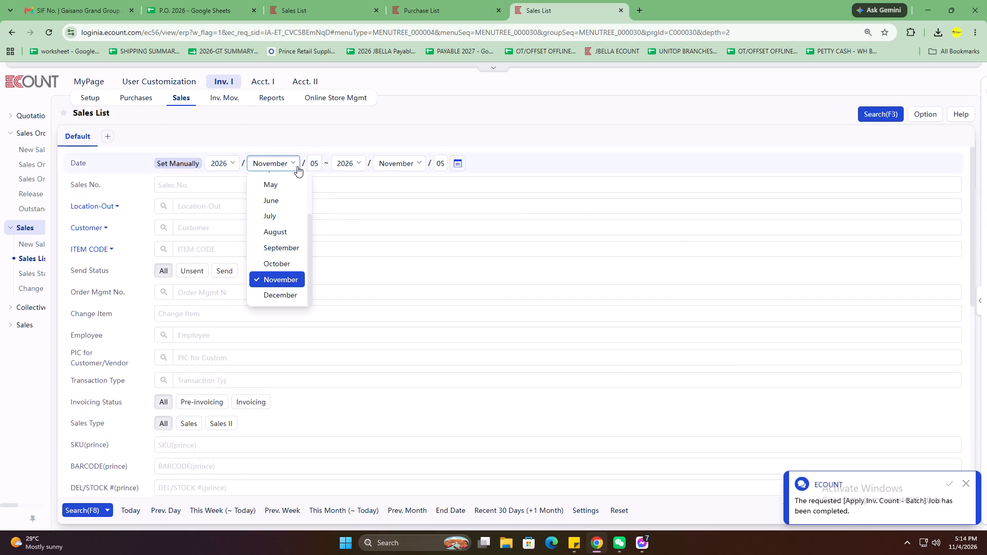
pyautogui.click(299, 204)
pyautogui.click(383, 163)
pyautogui.click(393, 300)
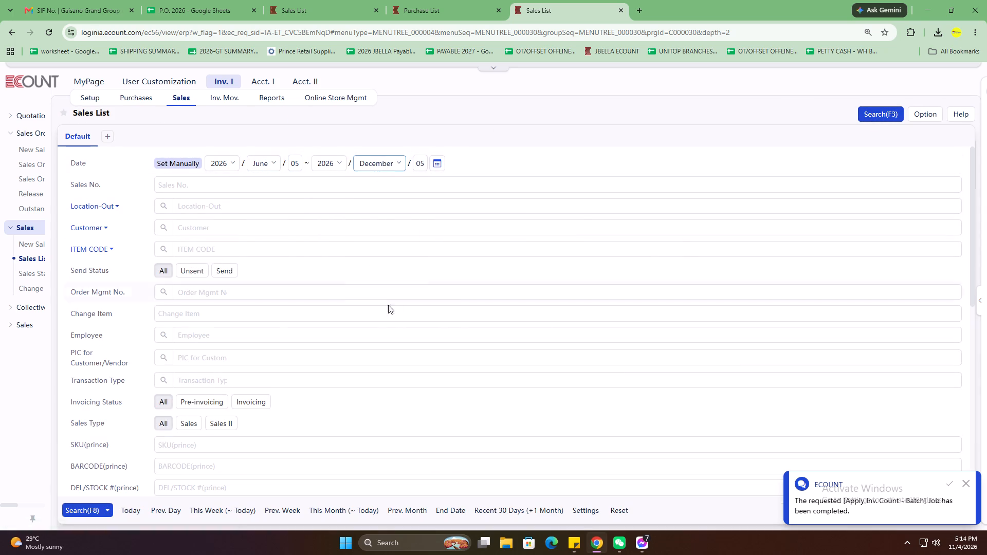
pyautogui.click(89, 501)
pyautogui.click(86, 510)
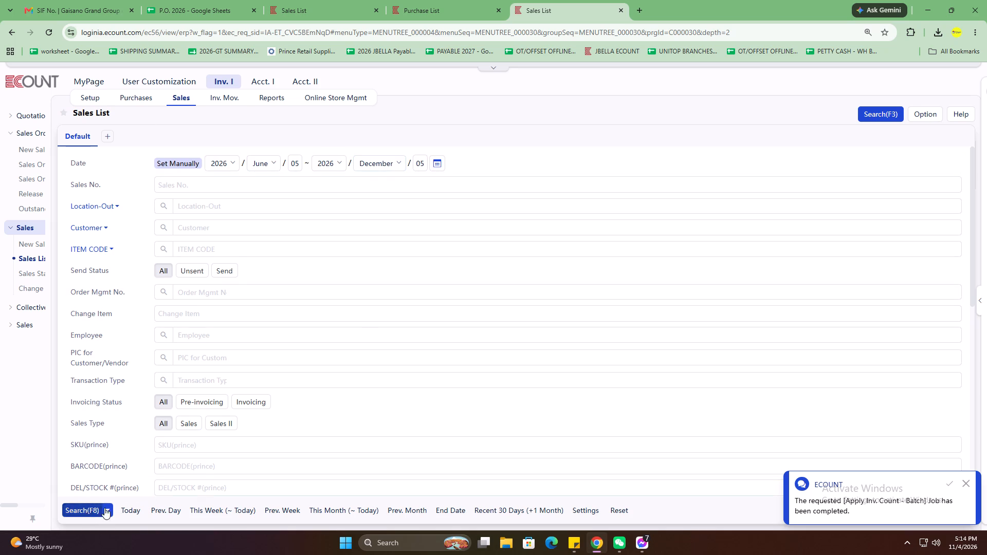
# Narrow the undelivered sales list to the ME & CITY customer with a quick search.
pyautogui.press('m')
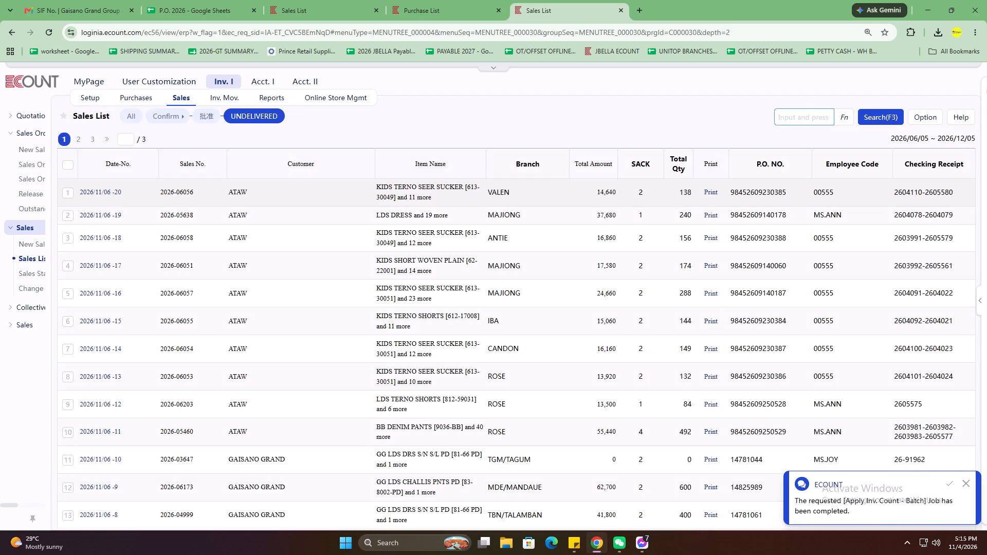
pyautogui.write('E & CITY')
pyautogui.press('Return')
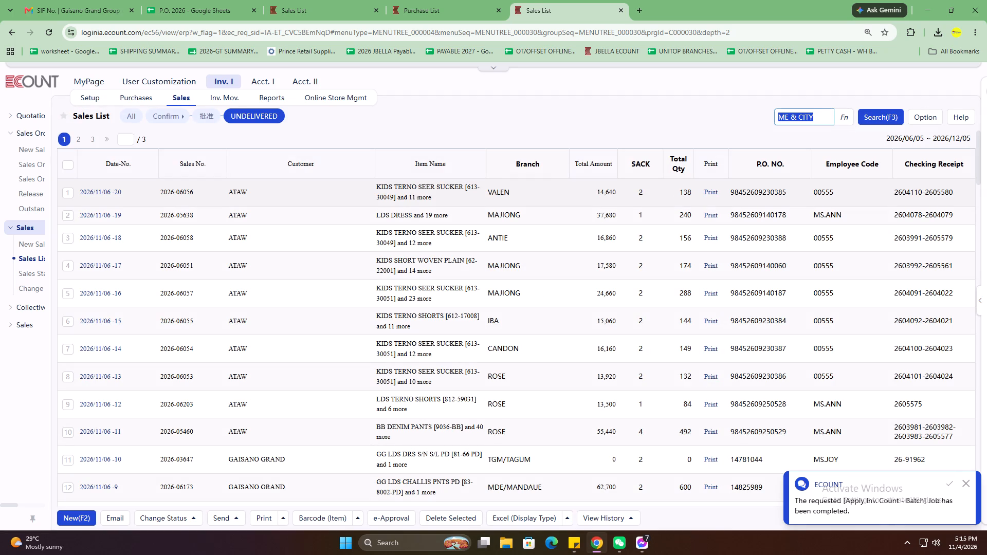
# Switch to WeChat and print the Unitop purchase order for branch U30 from the BB 訂單群 Purchase Order chat.
pyautogui.click(623, 552)
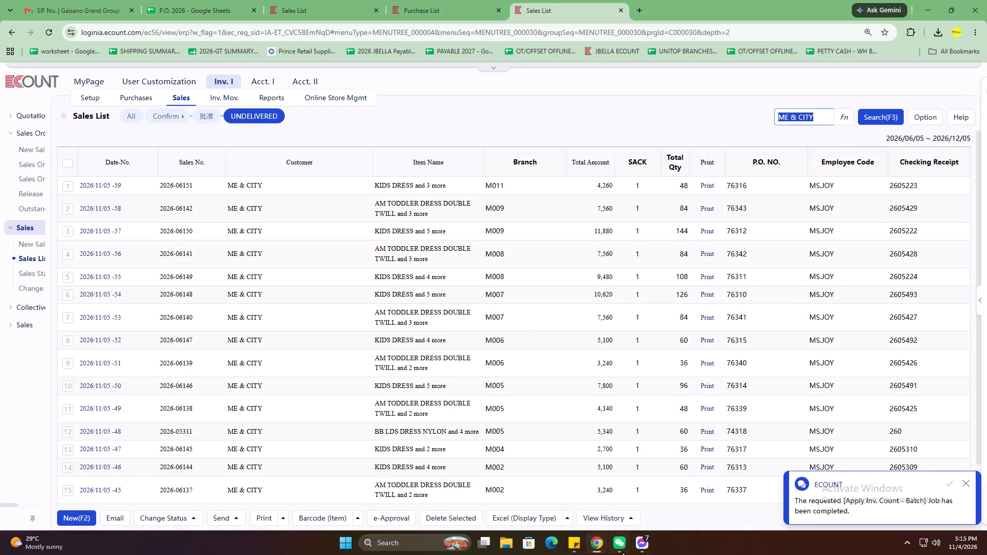
pyautogui.scroll(4, 490, 240)
pyautogui.click(475, 165)
pyautogui.scroll(6, 646, 311)
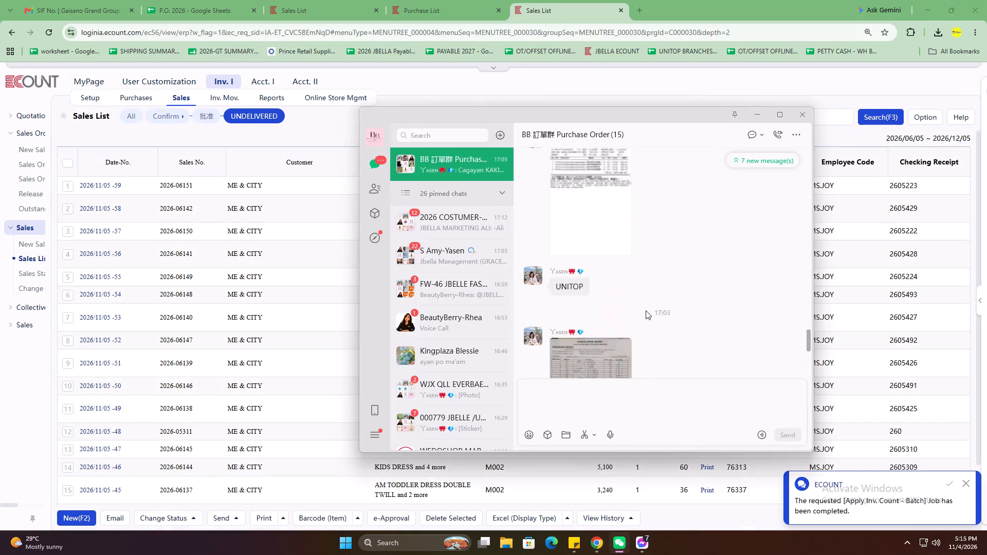
pyautogui.scroll(13, 646, 310)
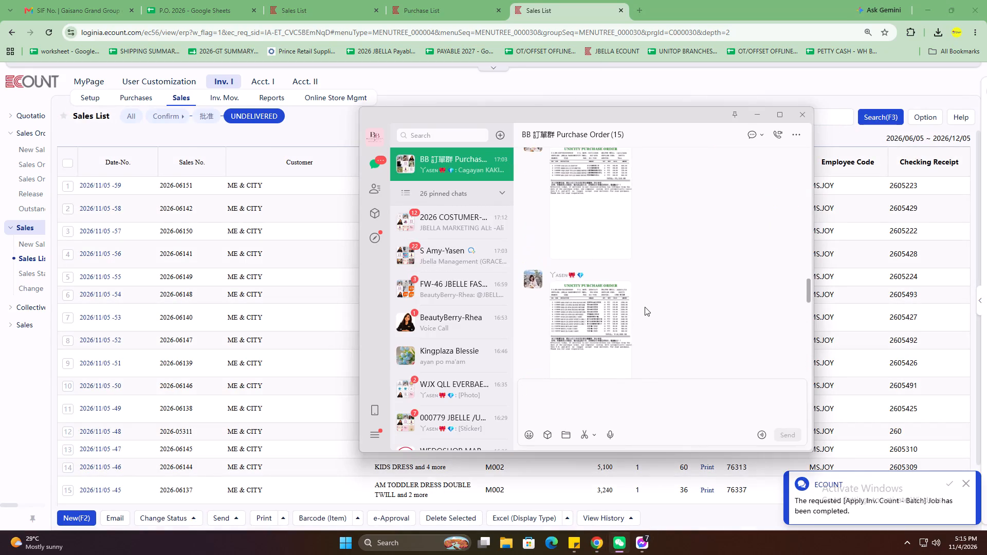
pyautogui.scroll(7, 645, 307)
pyautogui.scroll(-3, 625, 299)
pyautogui.click(600, 331)
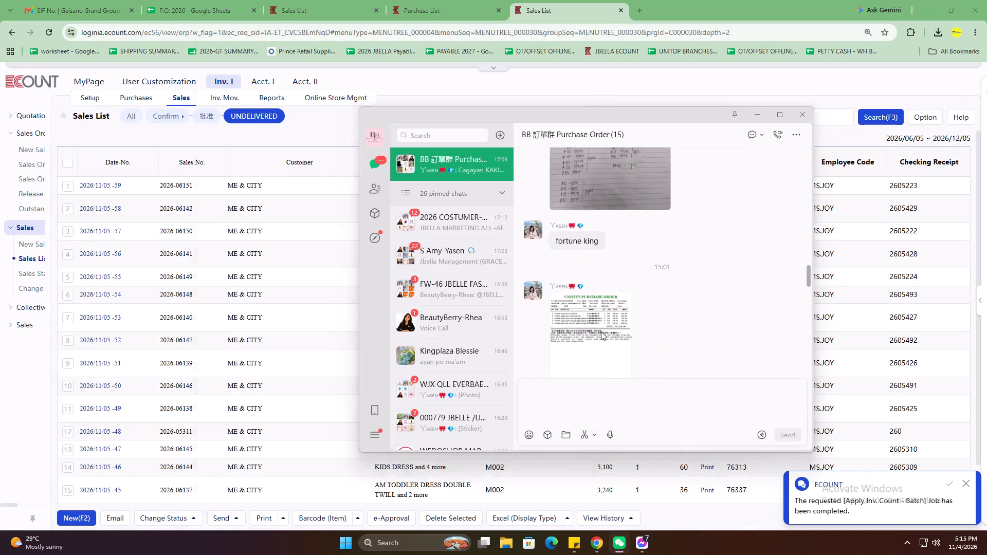
pyautogui.press('Right')
pyautogui.press('Right')
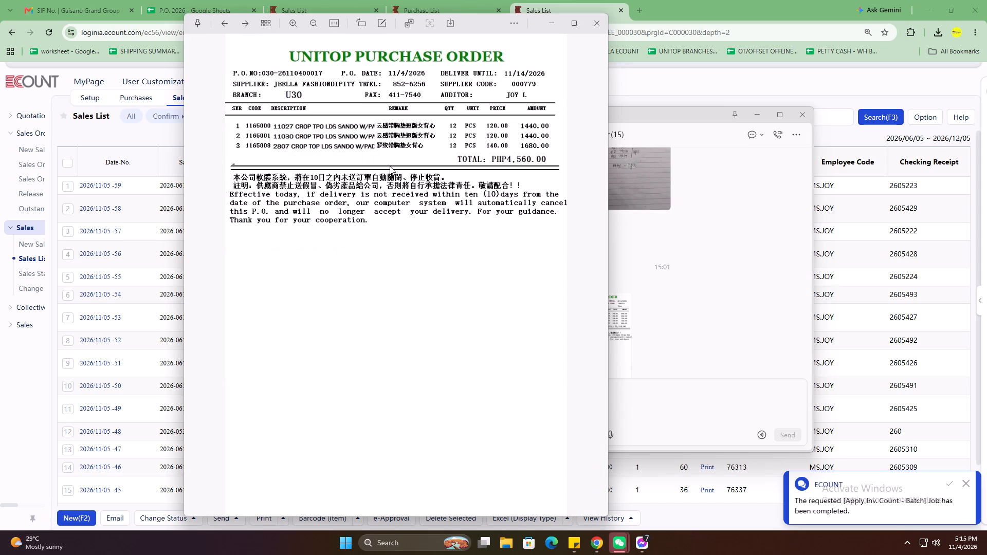
pyautogui.rightClick(390, 168)
pyautogui.click(427, 210)
pyautogui.press('F22')
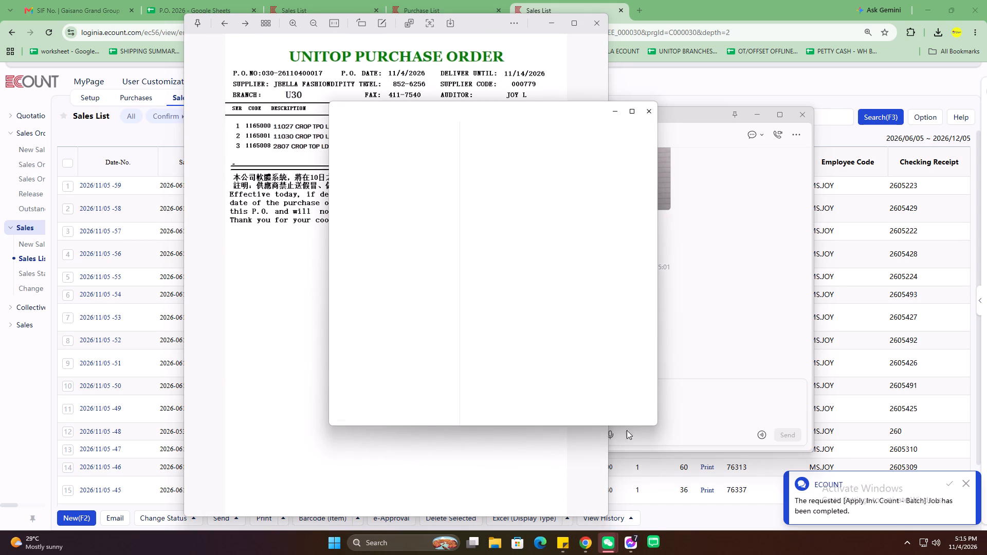
pyautogui.click(632, 406)
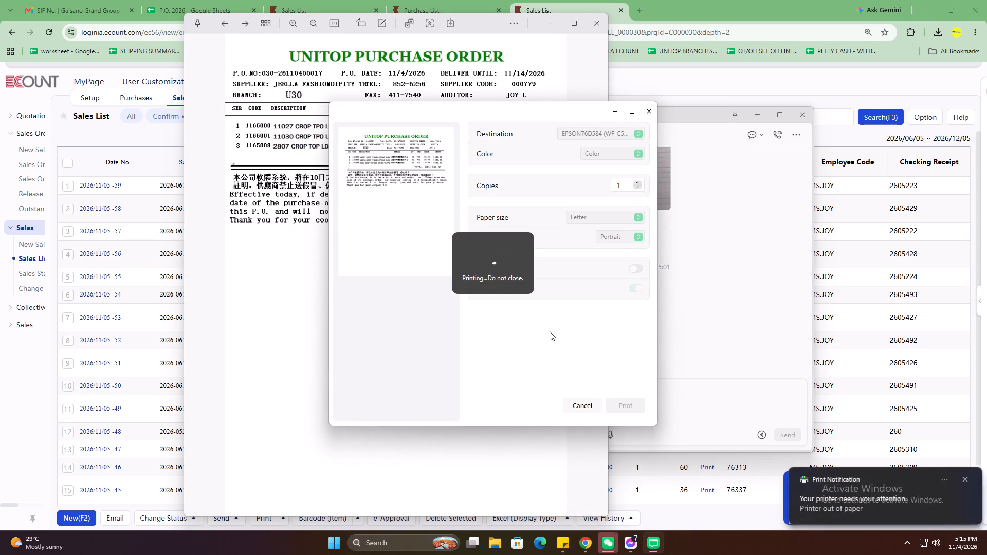
# Print one copy of the following Unitop purchase order image, for branch U7.
pyautogui.press('Right')
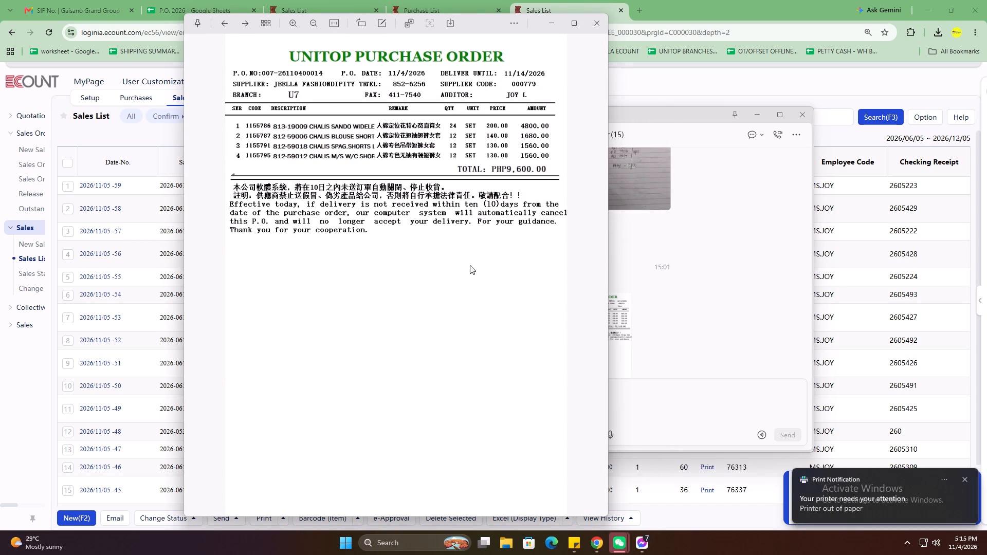
pyautogui.rightClick(421, 253)
pyautogui.click(460, 301)
pyautogui.press('F22')
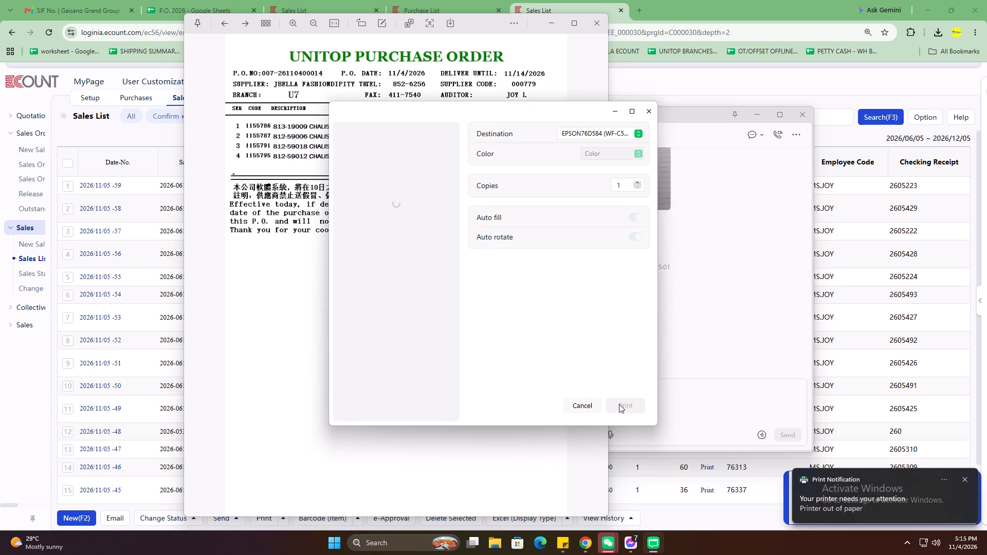
pyautogui.click(619, 406)
# Print three copies of the first Kaking Home Depot purchase order image for the Cagayan de Oro branch.
pyautogui.press('Right')
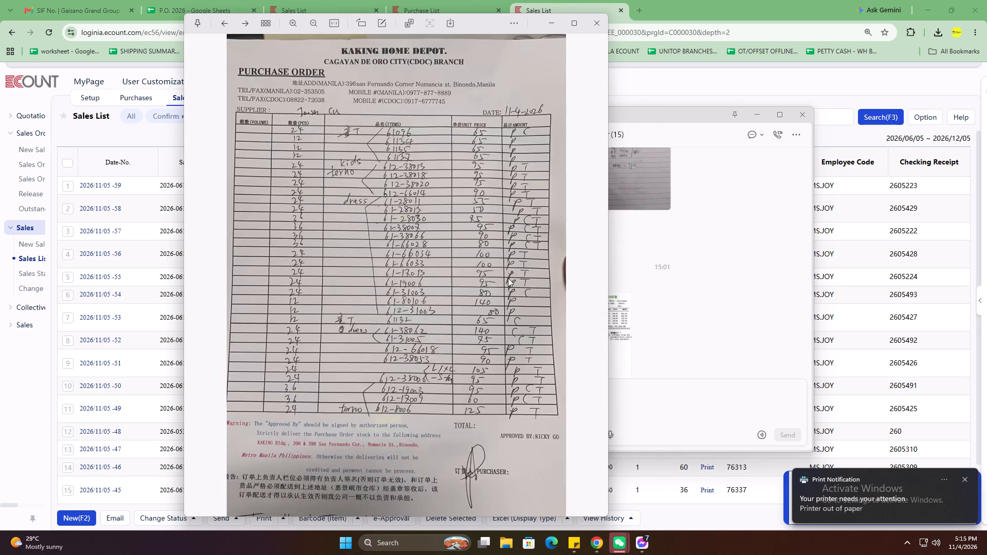
pyautogui.rightClick(416, 250)
pyautogui.click(455, 295)
pyautogui.press('F22')
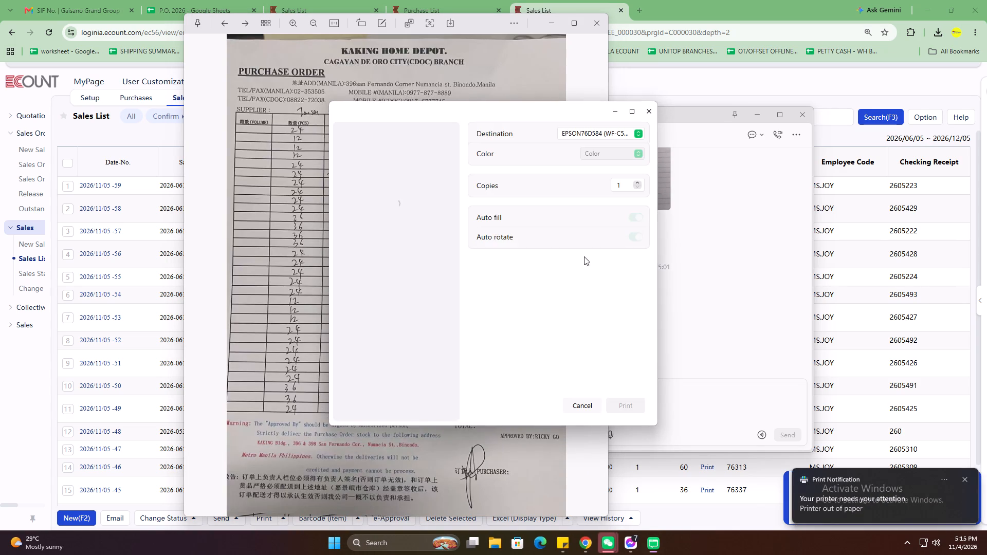
pyautogui.doubleClick(638, 182)
pyautogui.click(626, 404)
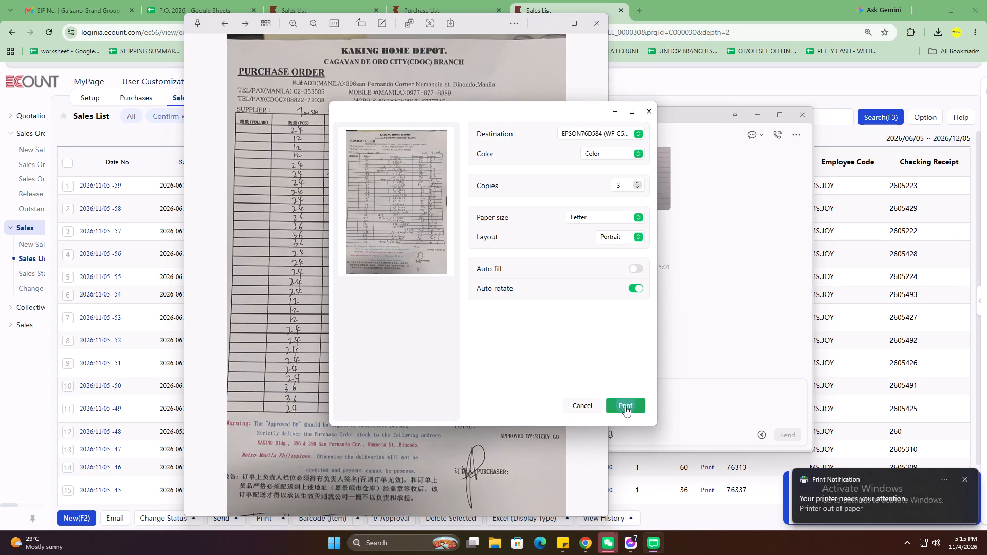
# Print multiple copies of the second Kaking Home Depot purchase order image, the one starting with item 81-19018.
pyautogui.press('Right')
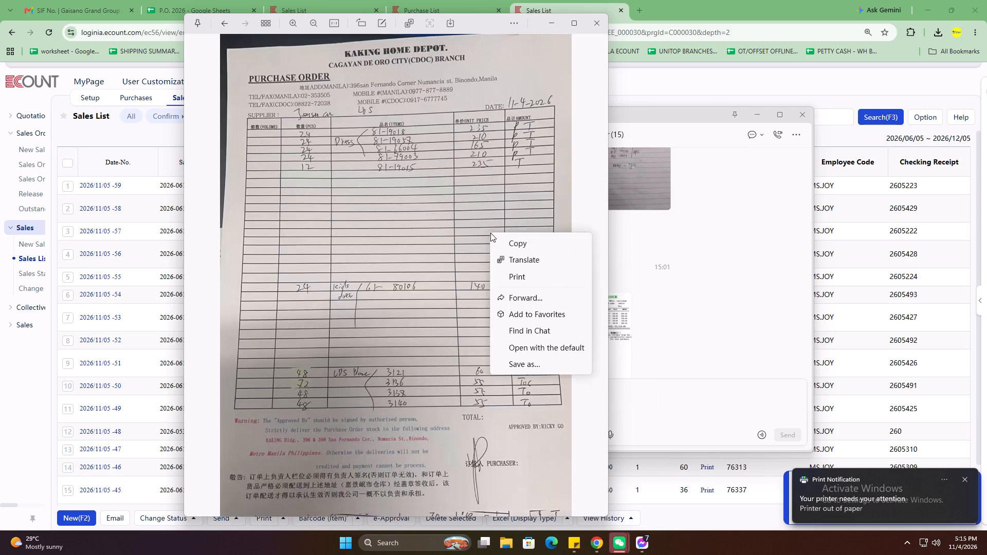
pyautogui.rightClick(490, 233)
pyautogui.click(531, 281)
pyautogui.press('F22')
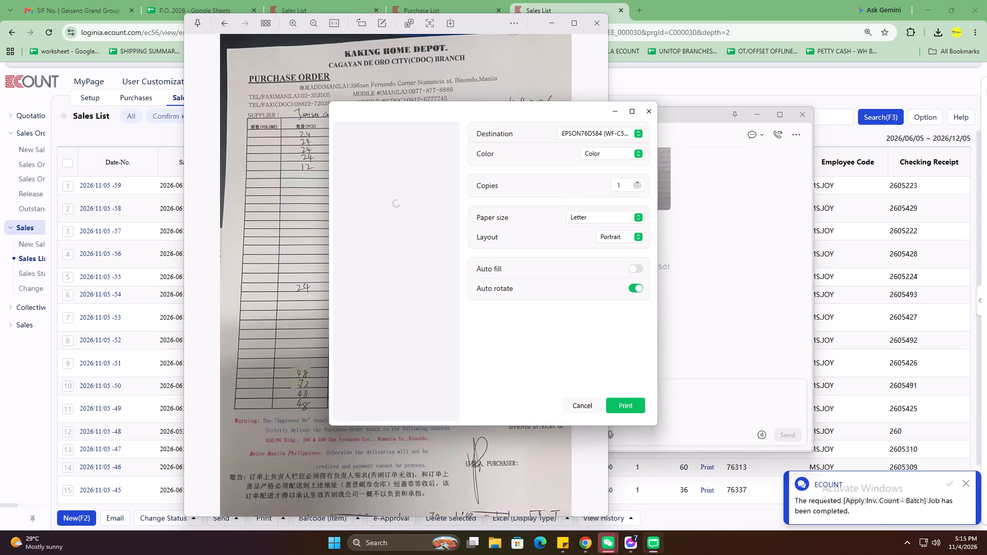
pyautogui.doubleClick(636, 182)
pyautogui.click(620, 411)
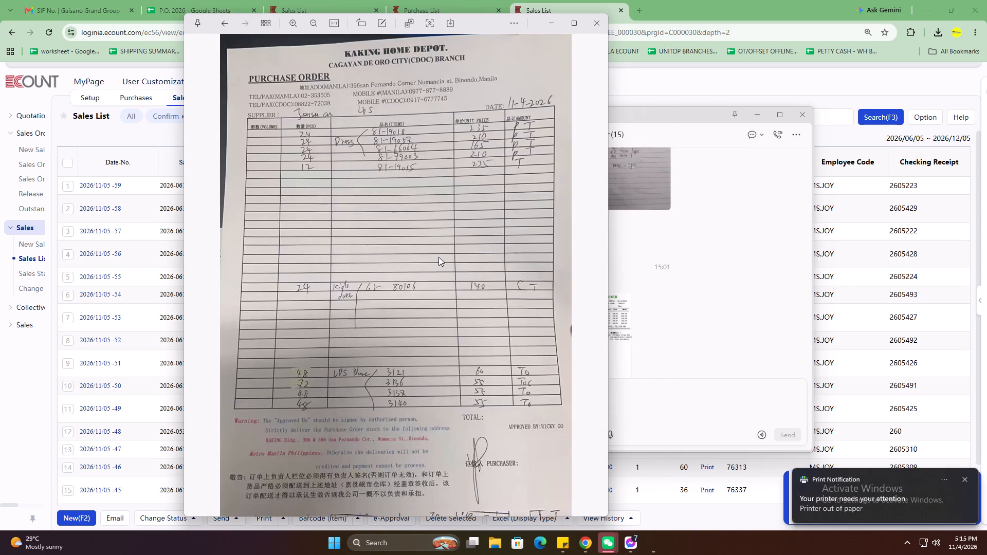
# Close the purchase order image viewer and return to the ME & CITY sales list in Chrome.
pyautogui.press('Right')
pyautogui.click(600, 26)
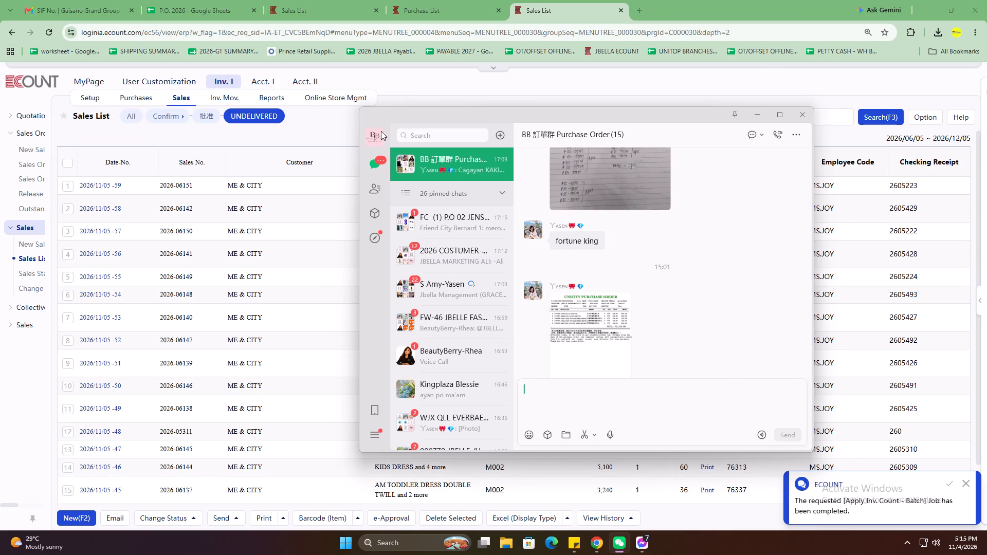
pyautogui.moveTo(326, 126); pyautogui.dragTo(331, 126)
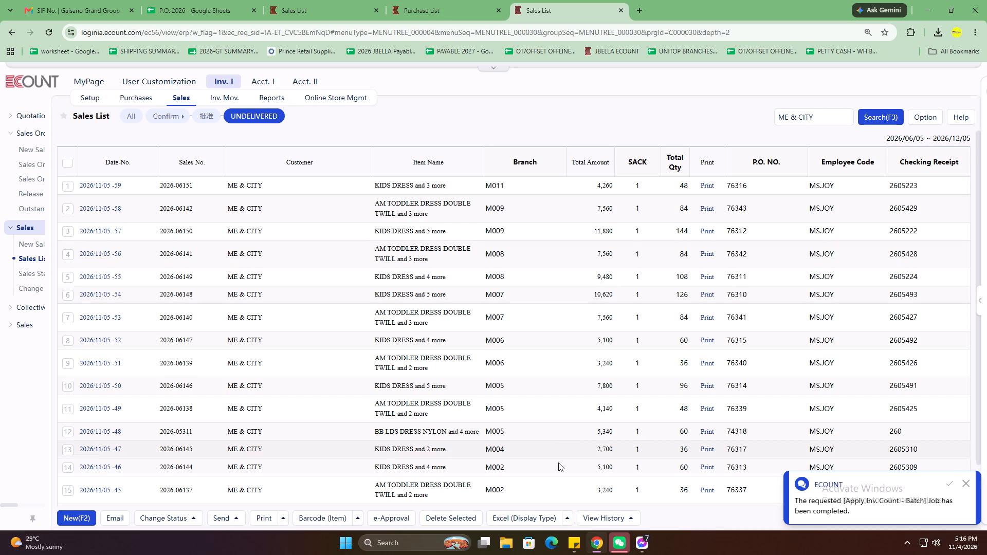
# Open the ME & CITY sale 2026/11/05 -44 for branch M001, P.O. 76336, for modification.
pyautogui.scroll(4, 559, 438)
pyautogui.write('76')
pyautogui.scroll(8, 561, 319)
pyautogui.scroll(-9, 527, 319)
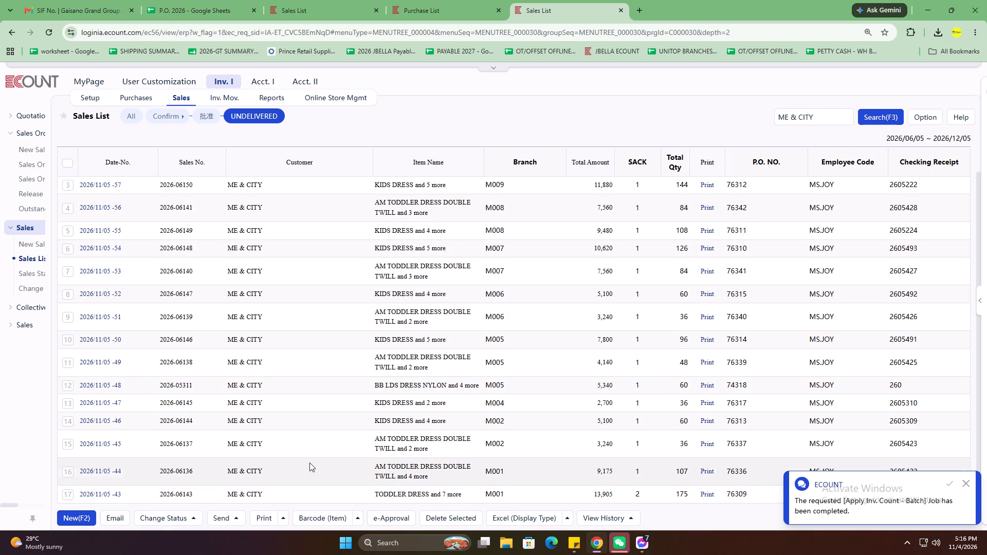
pyautogui.click(104, 472)
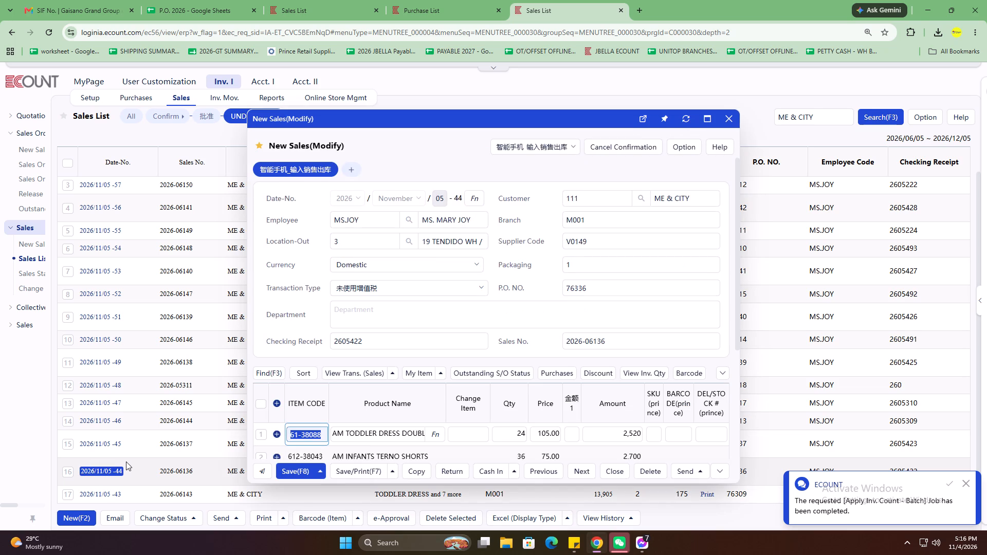
# Add item 61-38077 with quantity 24 in the first empty row of the sale's item table.
pyautogui.scroll(-10, 96, 387)
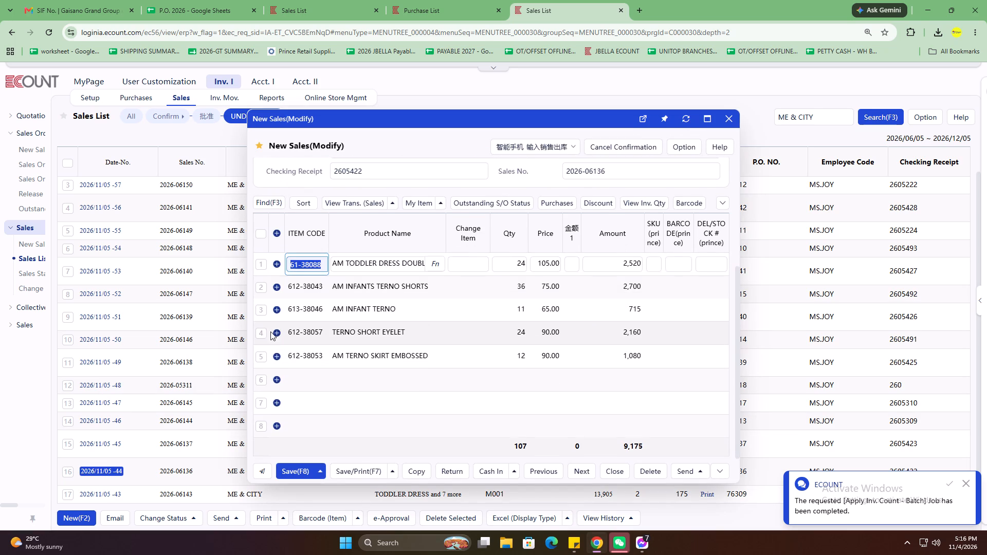
pyautogui.click(307, 382)
pyautogui.write('61-38077')
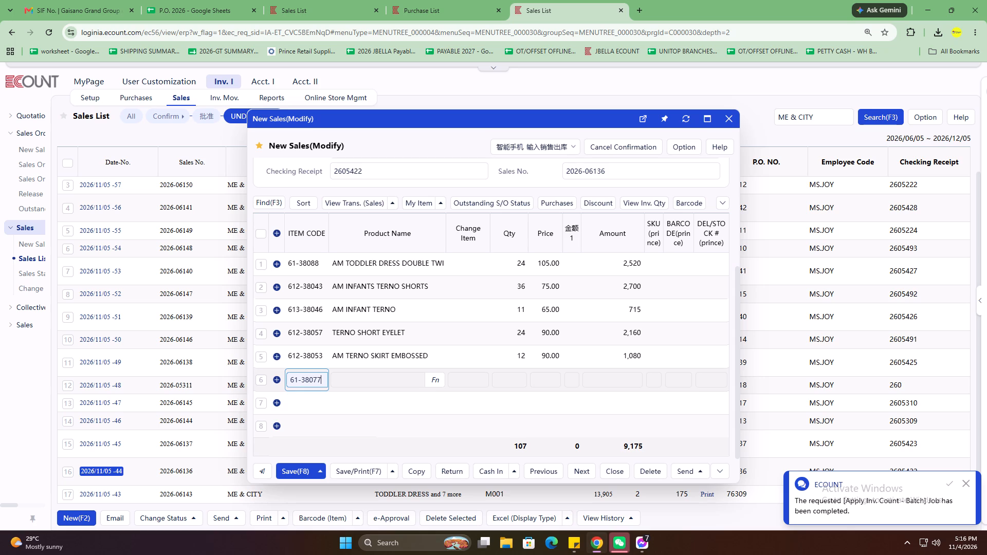
pyautogui.press('Return')
pyautogui.write('24')
pyautogui.click(301, 398)
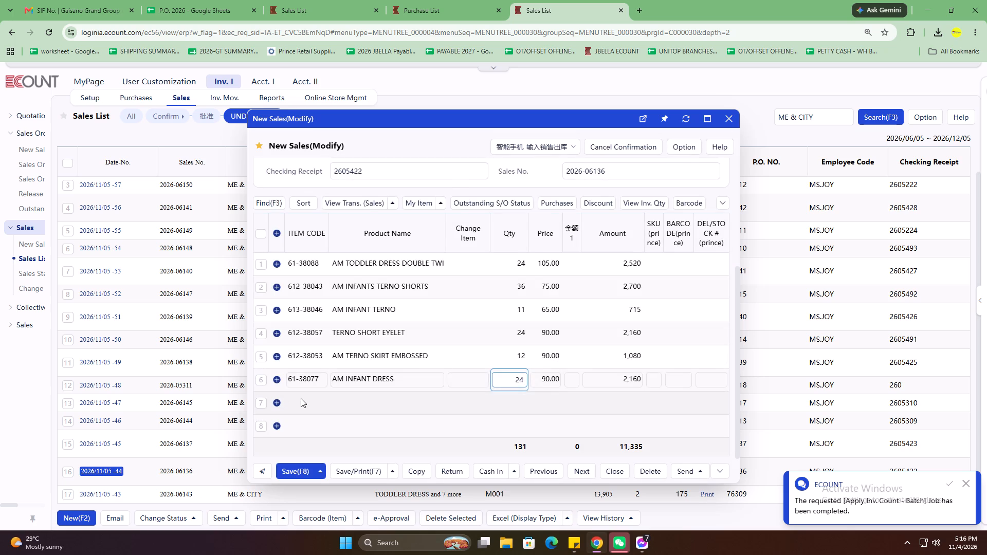
# Add item 61-38090 with quantity 24 in the row below item 61-38077.
pyautogui.click(260, 337)
pyautogui.click(296, 356)
pyautogui.write('61-38090')
pyautogui.press('Return')
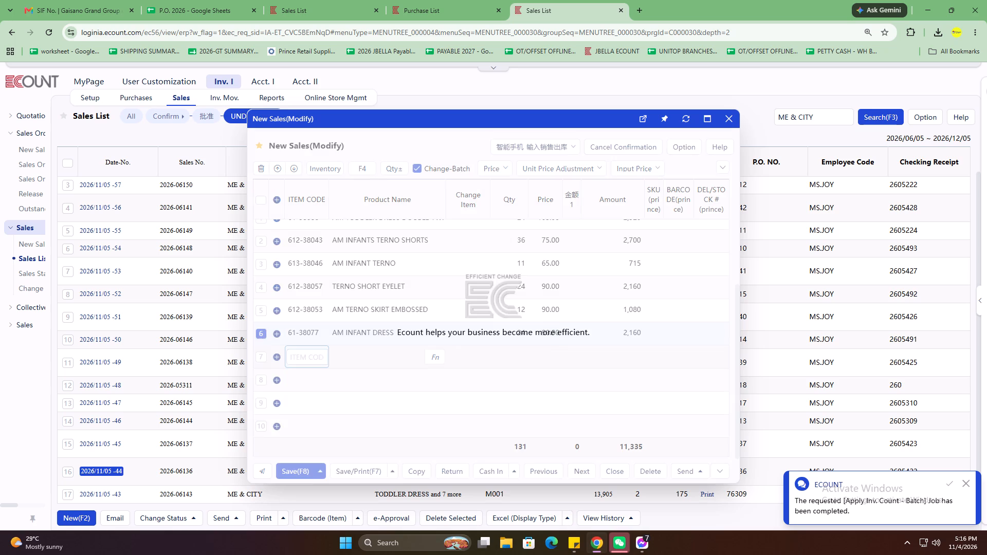
pyautogui.write('24')
pyautogui.click(311, 385)
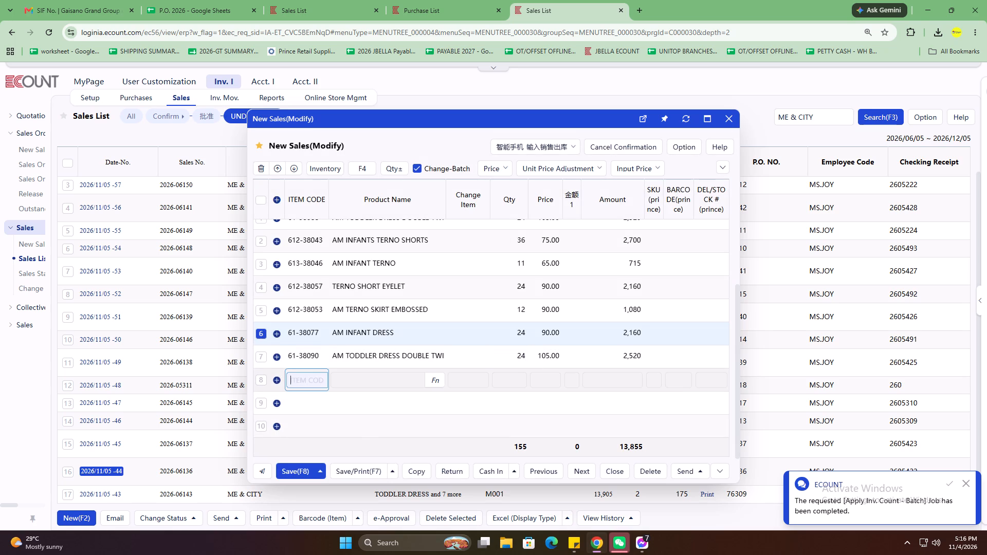
# Add items 613-38080 and 613-38026, each with quantity 24, in the empty rows below item 61-38090.
pyautogui.write('613')
pyautogui.write('-38080')
pyautogui.press('Return')
pyautogui.write('24')
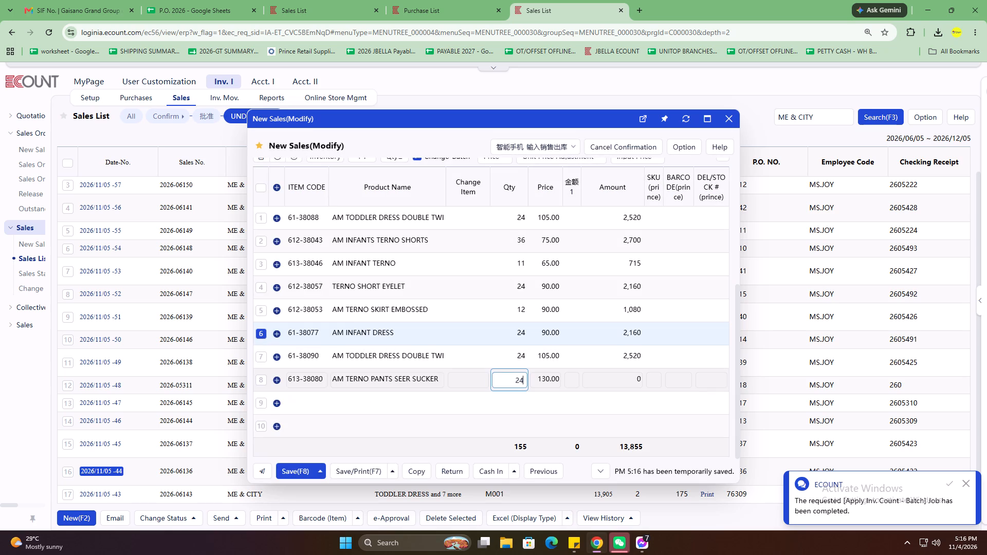
pyautogui.click(304, 402)
pyautogui.write('613-38026')
pyautogui.press('Return')
pyautogui.write('24')
pyautogui.press('Down')
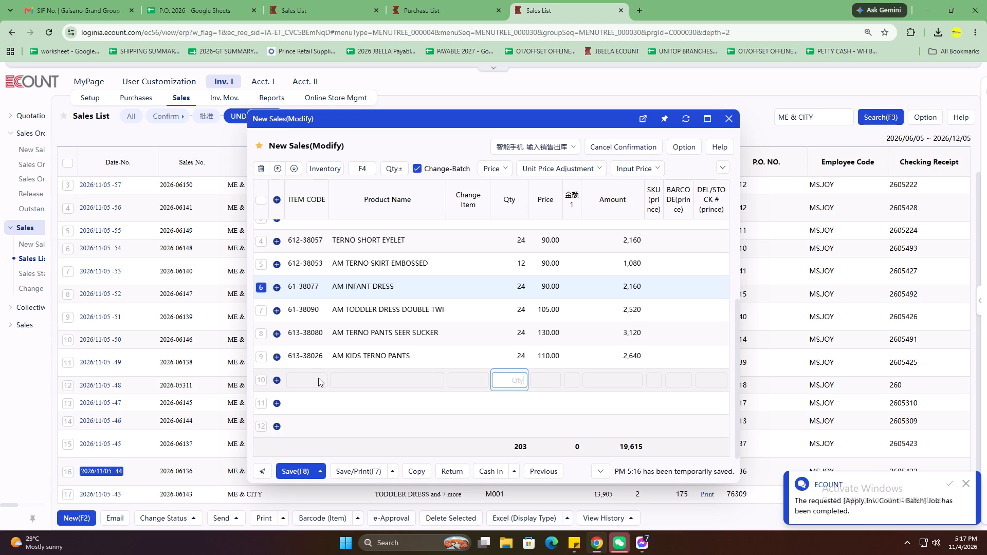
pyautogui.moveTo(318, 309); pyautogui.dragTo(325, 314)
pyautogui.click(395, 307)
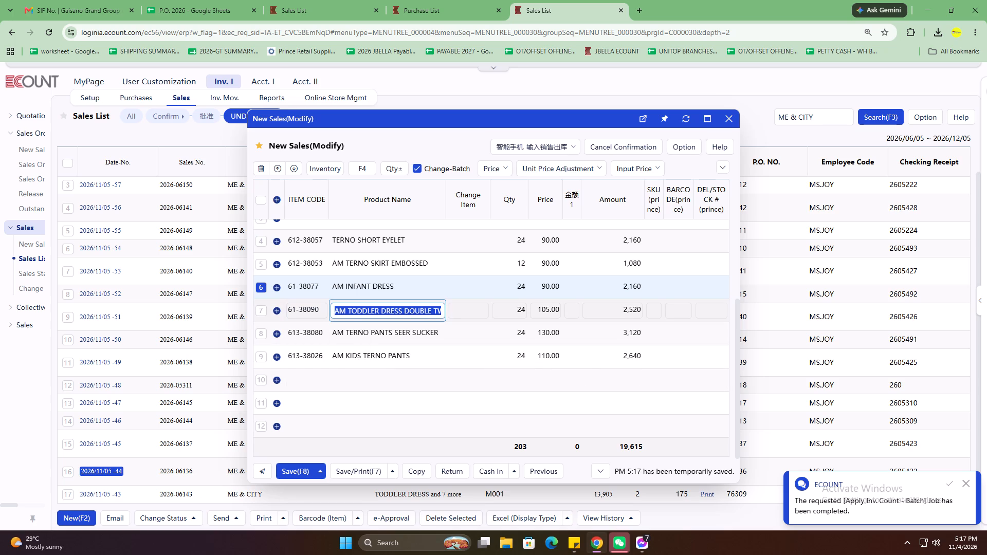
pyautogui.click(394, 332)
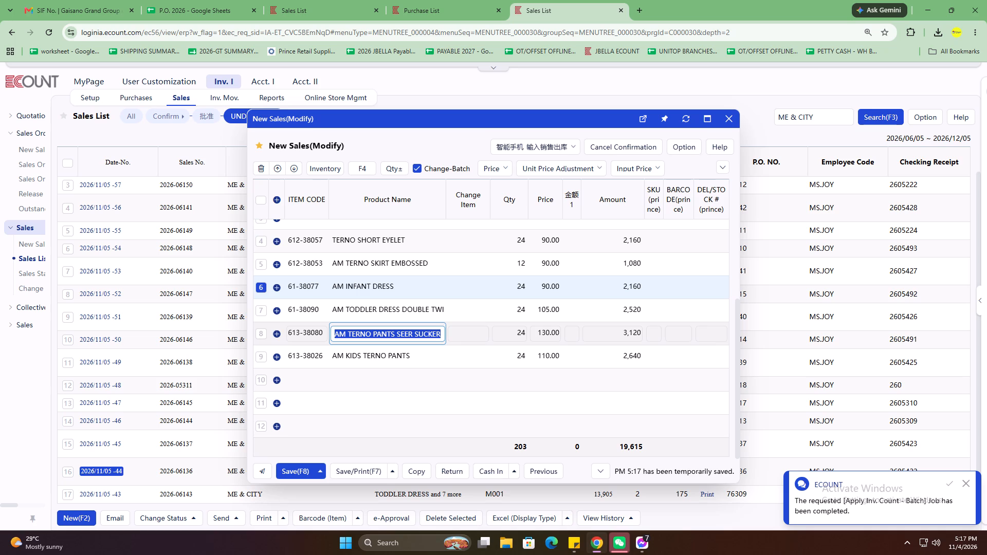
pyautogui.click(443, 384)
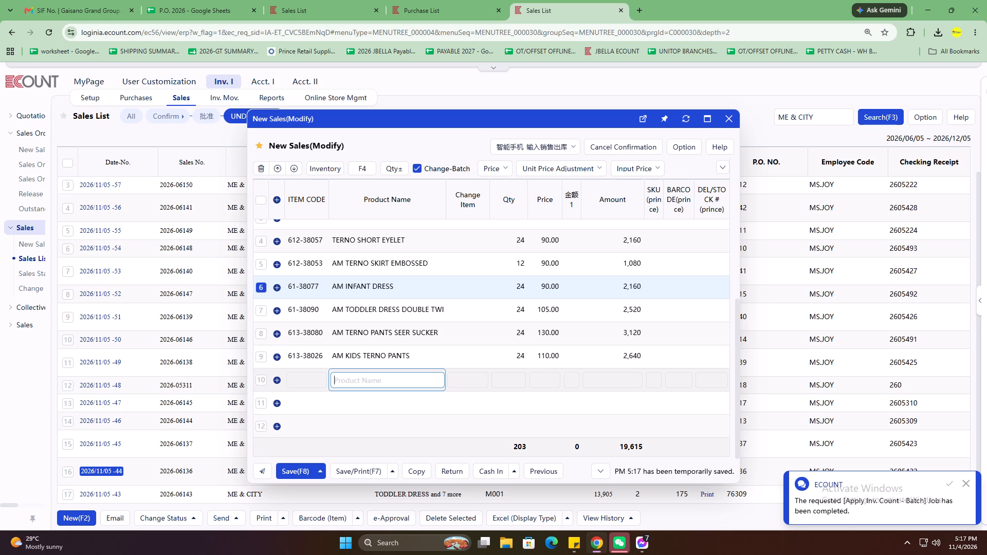
pyautogui.scroll(8, 436, 381)
pyautogui.click(625, 258)
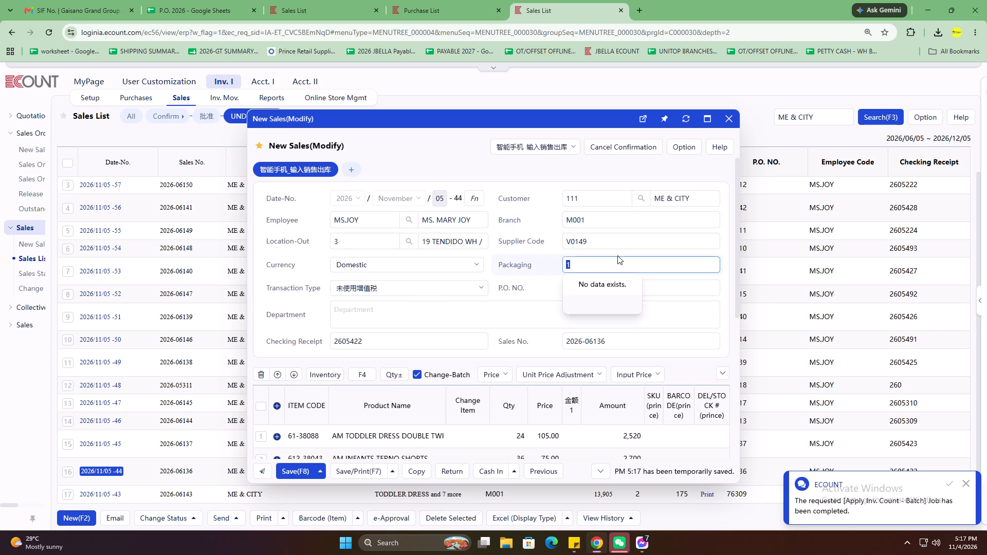
pyautogui.press('2')
pyautogui.click(434, 340)
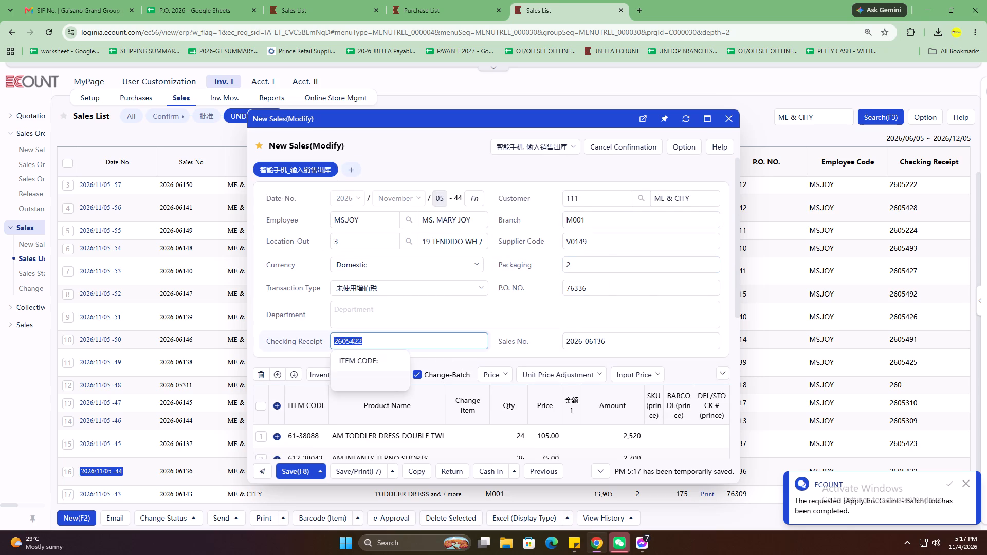
pyautogui.press('Right')
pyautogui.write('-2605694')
# Try to save the sale and view the details of the items with insufficient inventory.
pyautogui.click(300, 468)
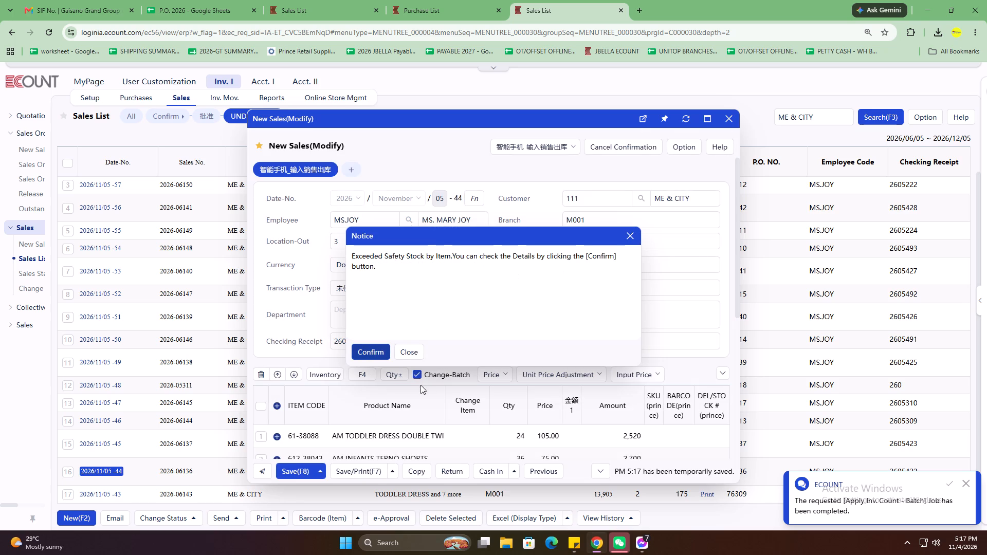
pyautogui.click(378, 356)
# Copy item code 61-38090 from the insufficient inventory details into purchase 2026/11/04 -3 as a new row with quantity 396.
pyautogui.tripleClick(279, 279)
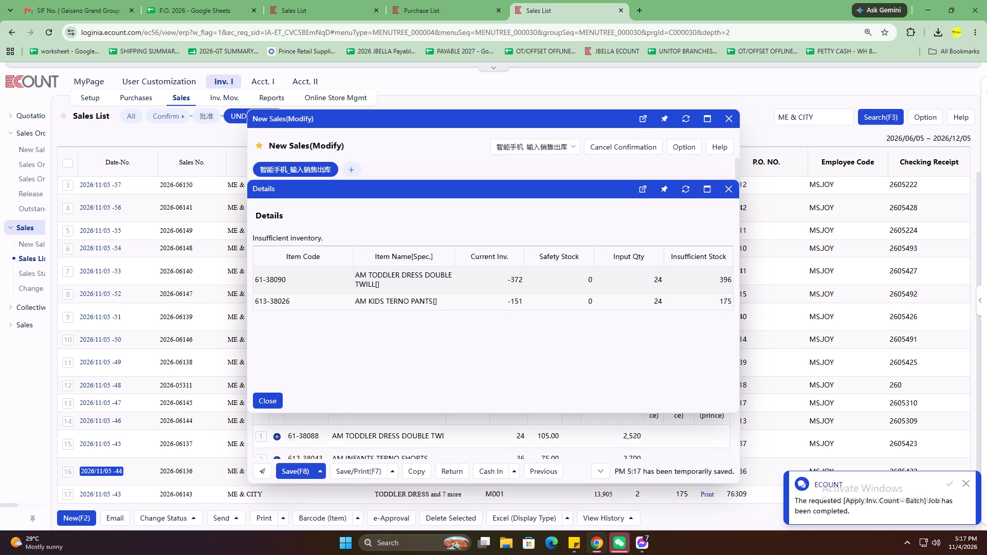
pyautogui.tripleClick(276, 277)
pyautogui.hotkey('ctrl', 'c')
pyautogui.click(432, 0)
pyautogui.scroll(4, 102, 179)
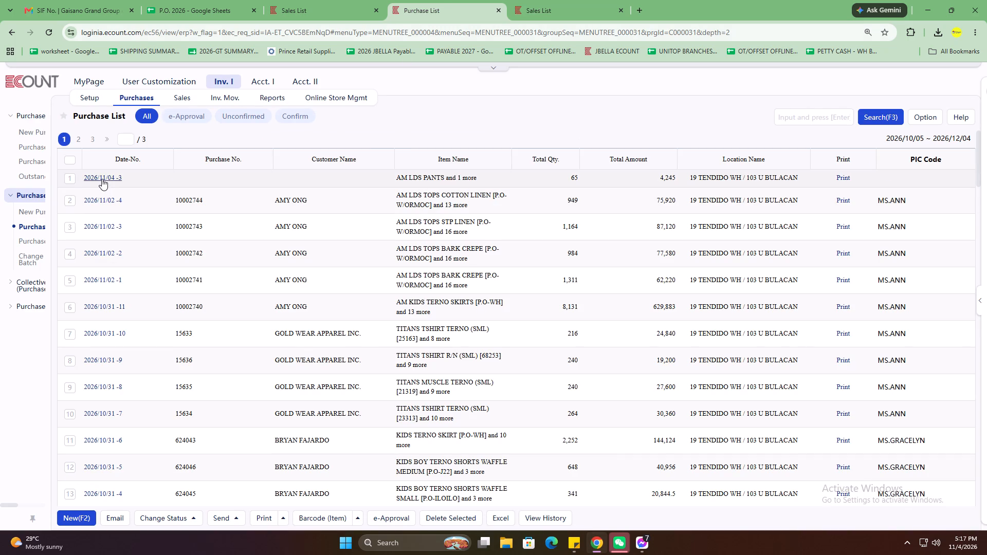
pyautogui.click(102, 176)
pyautogui.click(107, 178)
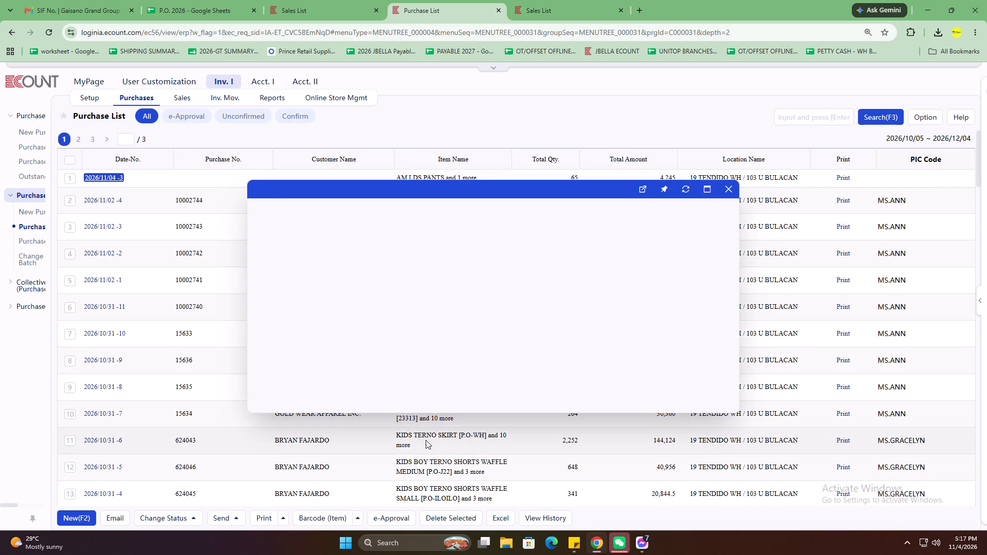
pyautogui.click(299, 383)
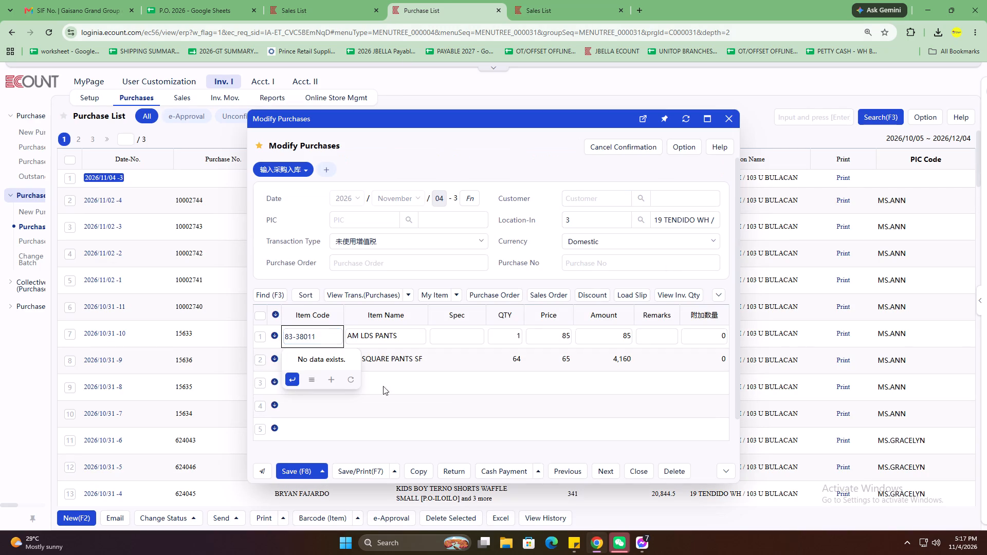
pyautogui.click(401, 386)
pyautogui.click(302, 379)
pyautogui.hotkey('ctrl', 'v')
pyautogui.press('Return')
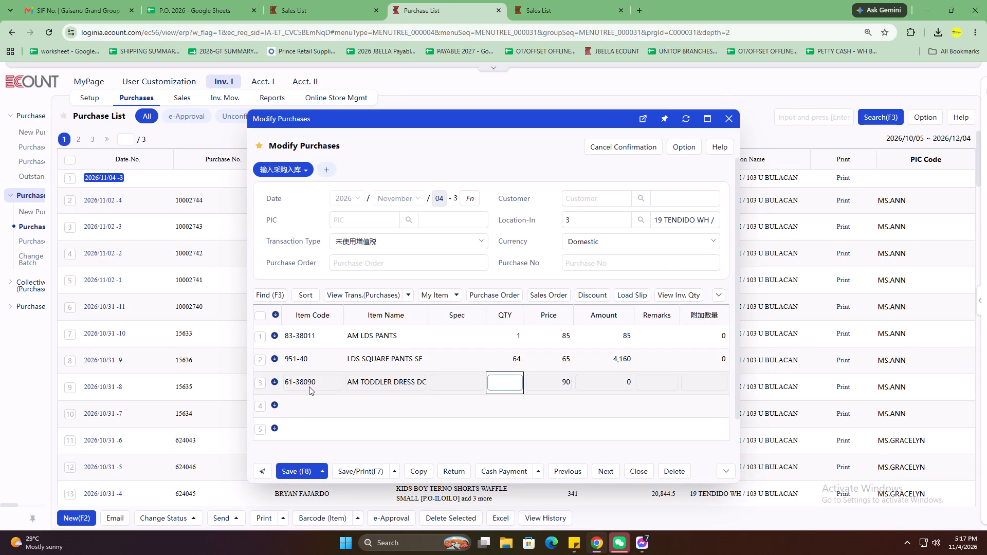
pyautogui.click(558, 0)
pyautogui.click(457, 11)
pyautogui.write('396')
# Copy item code 613-38026 from the same details into the purchase's next empty row with quantity 175, and save the purchase.
pyautogui.click(584, 0)
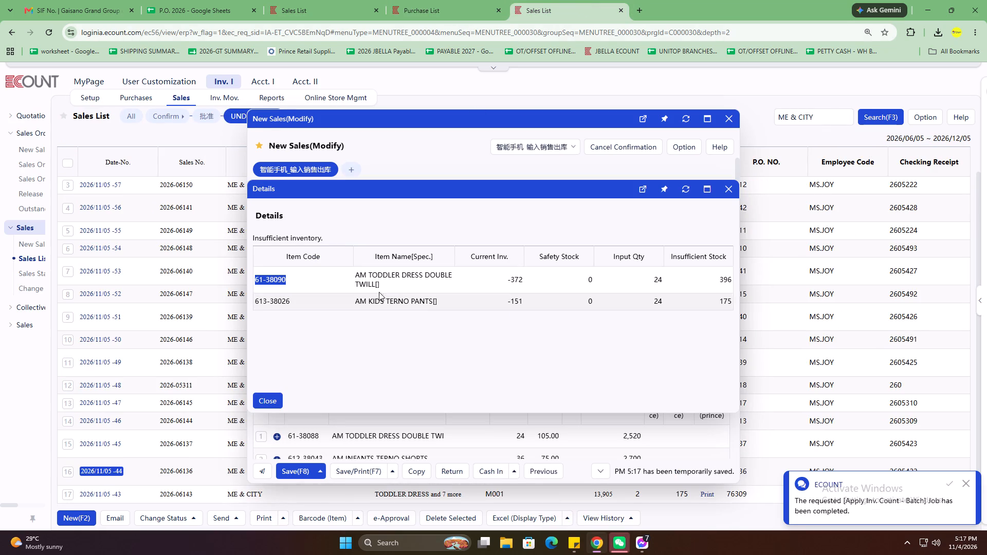
pyautogui.tripleClick(280, 301)
pyautogui.hotkey('ctrl', 'c')
pyautogui.moveTo(526, 0); pyautogui.dragTo(519, 0)
pyautogui.click(456, 1)
pyautogui.click(301, 418)
pyautogui.click(294, 364)
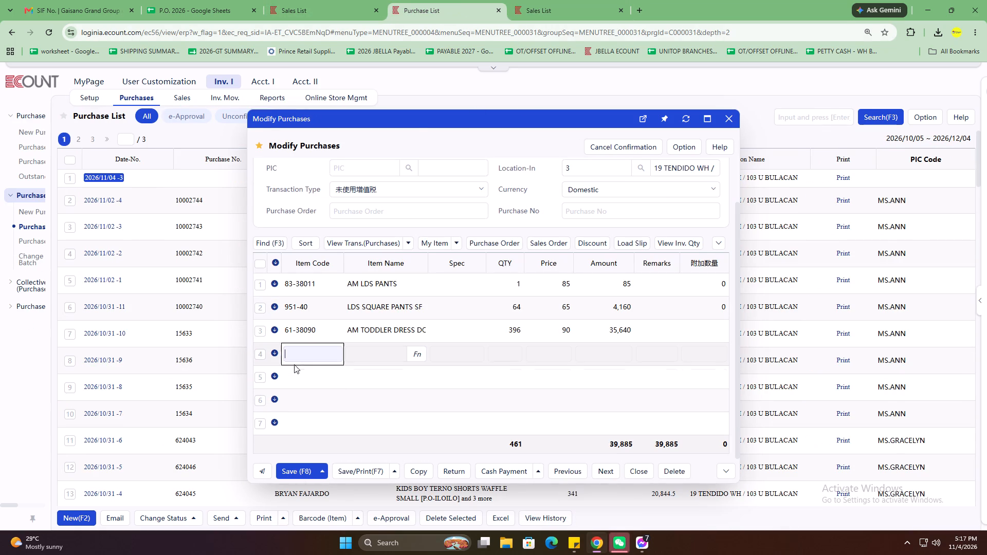
pyautogui.hotkey('ctrl', 'v')
pyautogui.press('Return')
pyautogui.write('175')
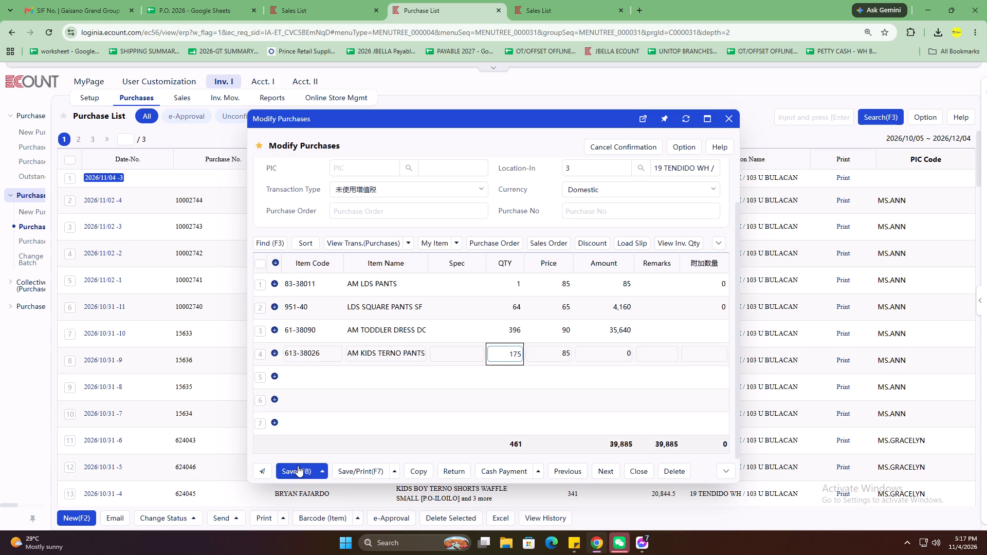
pyautogui.click(298, 466)
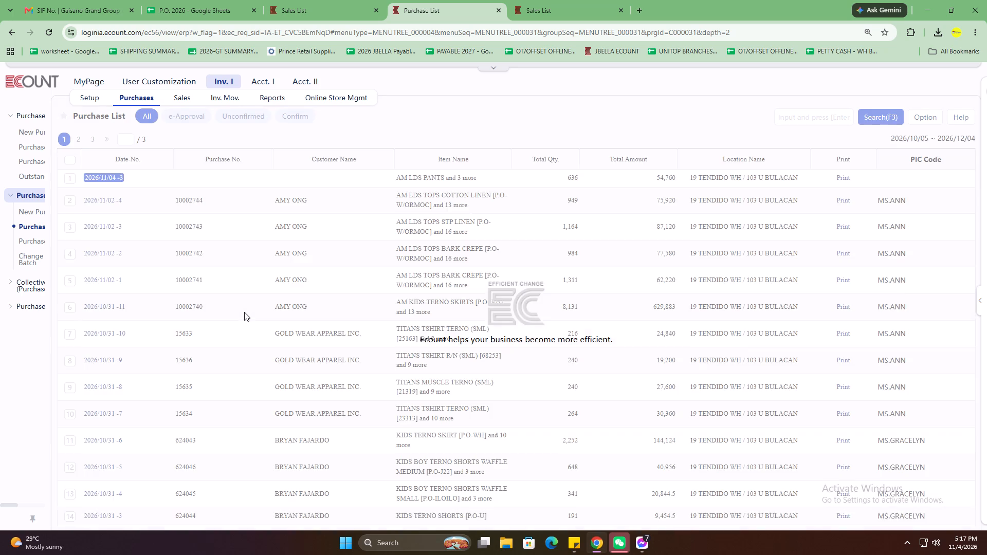
pyautogui.scroll(6, 244, 312)
pyautogui.scroll(-14, 244, 312)
pyautogui.scroll(7, 244, 312)
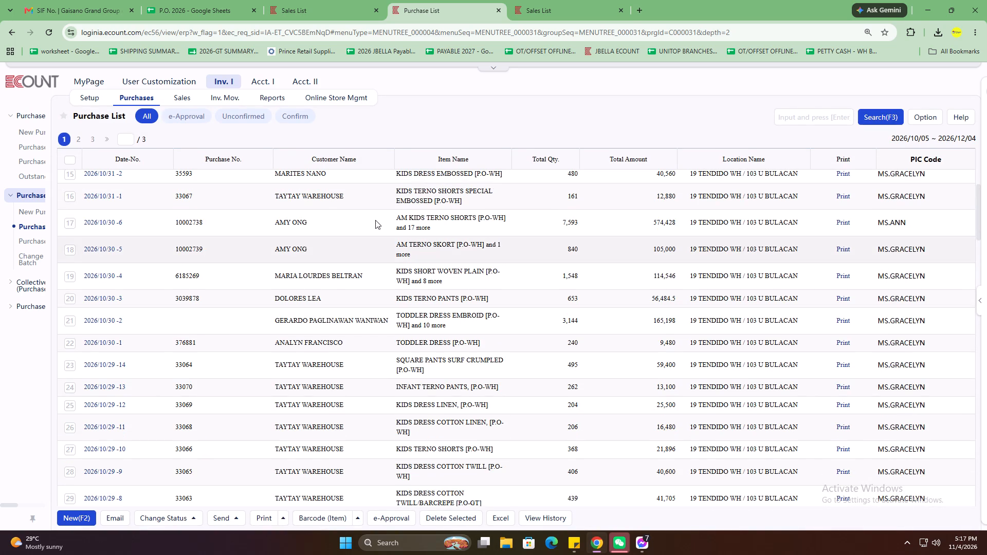
# Return to the ME & CITY sale for P.O. 76336, close the insufficient inventory details and save the sale.
pyautogui.click(593, 0)
pyautogui.click(257, 398)
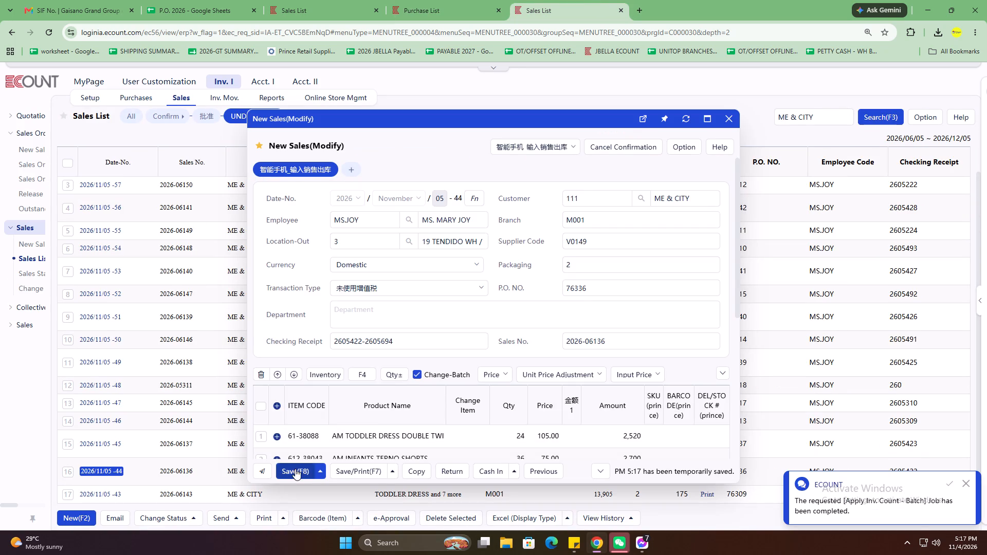
pyautogui.click(296, 469)
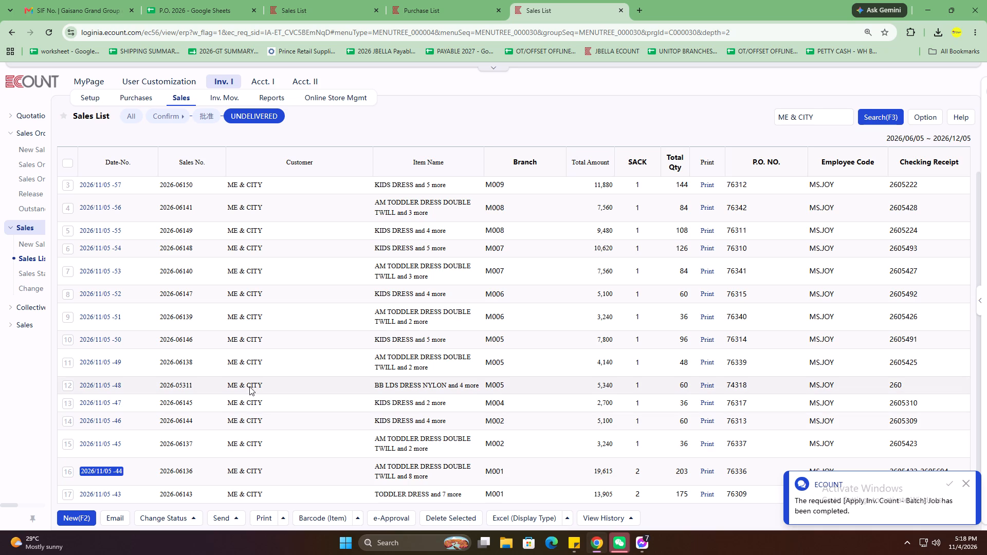
pyautogui.click(108, 443)
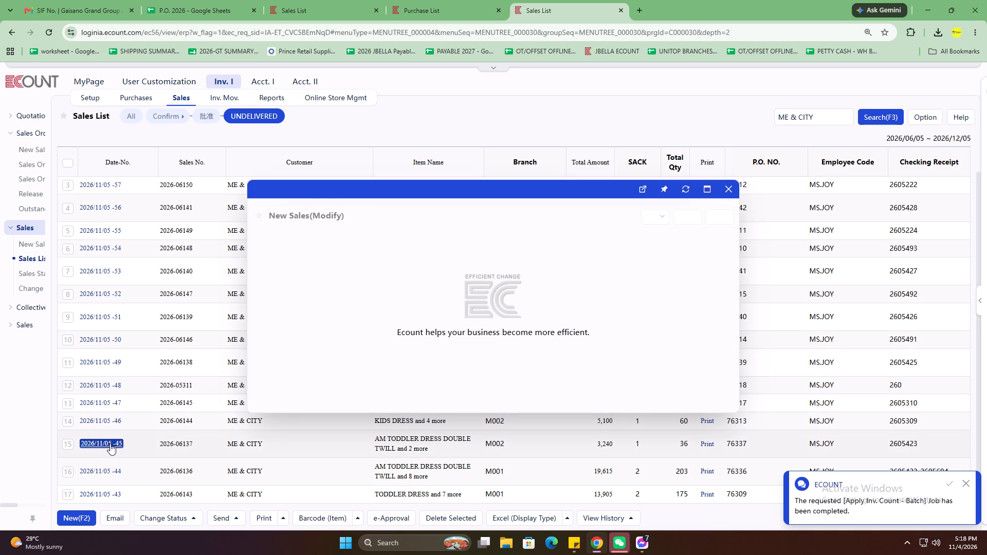
pyautogui.click(599, 257)
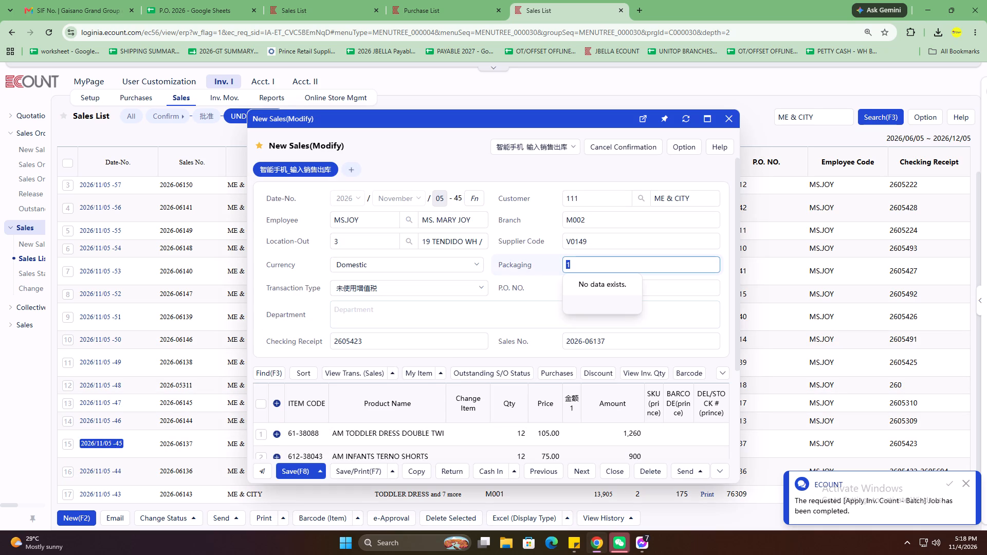
pyautogui.press('2')
pyautogui.click(425, 345)
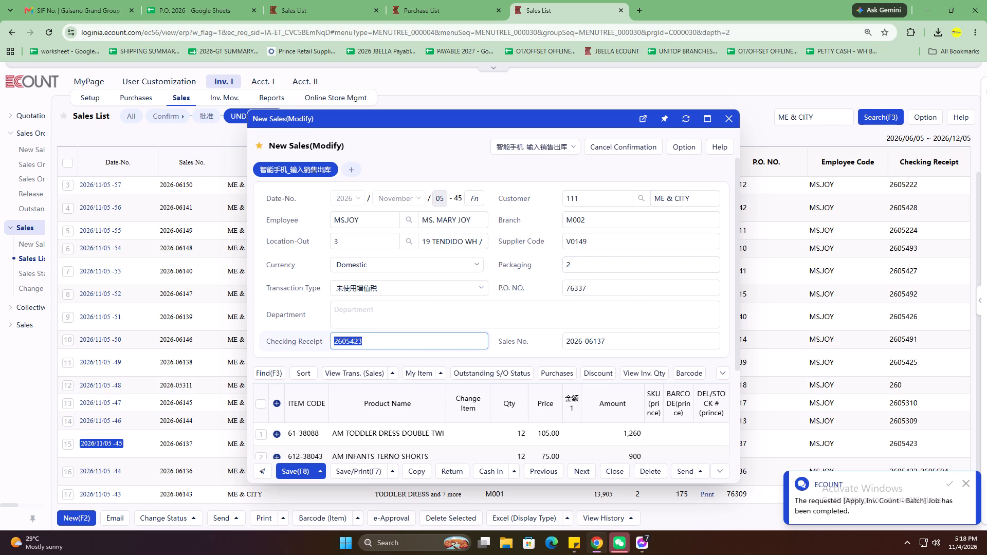
pyautogui.press('Right')
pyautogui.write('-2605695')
# Add item 61-38090 with quantity 12 in the first empty row of the M002 sale's item table.
pyautogui.scroll(-5, 421, 384)
pyautogui.click(300, 381)
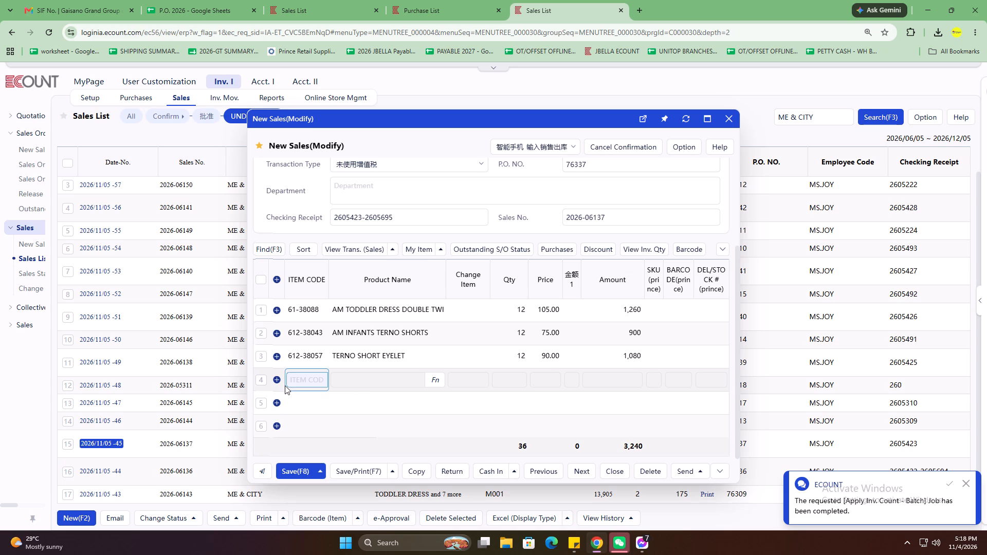
pyautogui.write('61-')
pyautogui.write('32')
pyautogui.press('BackSpace')
pyautogui.write('8090')
pyautogui.press('Return')
pyautogui.write('12')
# Add items 613-38080 and 613-38026, each with quantity 12, in the rows below item 61-38090.
pyautogui.click(321, 410)
pyautogui.write('613-38080')
pyautogui.press('Return')
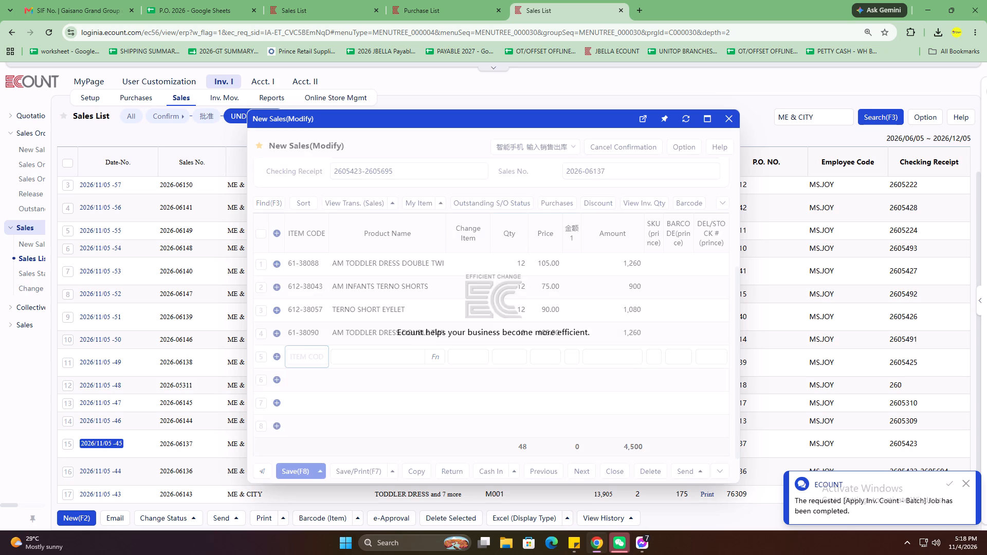
pyautogui.write('12')
pyautogui.click(321, 374)
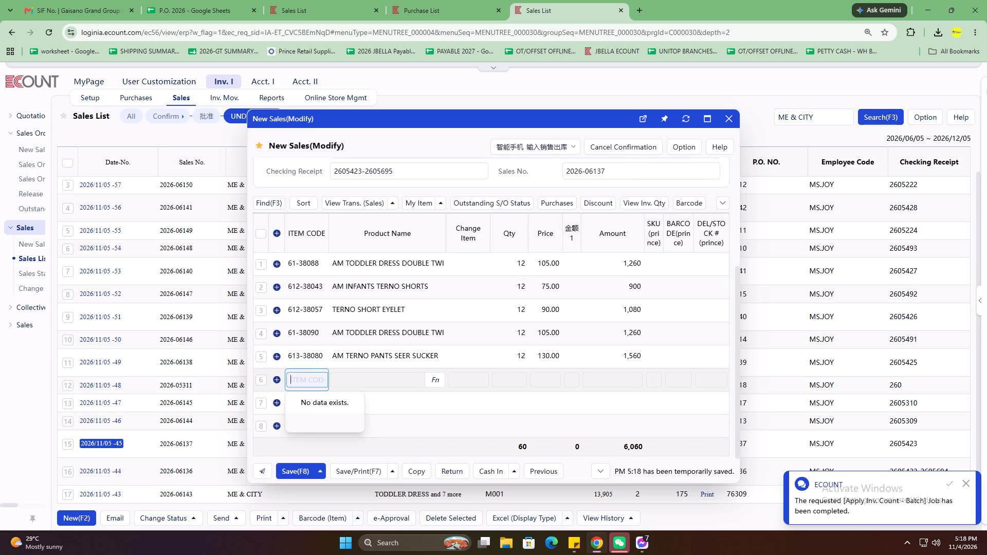
pyautogui.write('613-38026')
pyautogui.press('Return')
pyautogui.write('12')
pyautogui.click(323, 413)
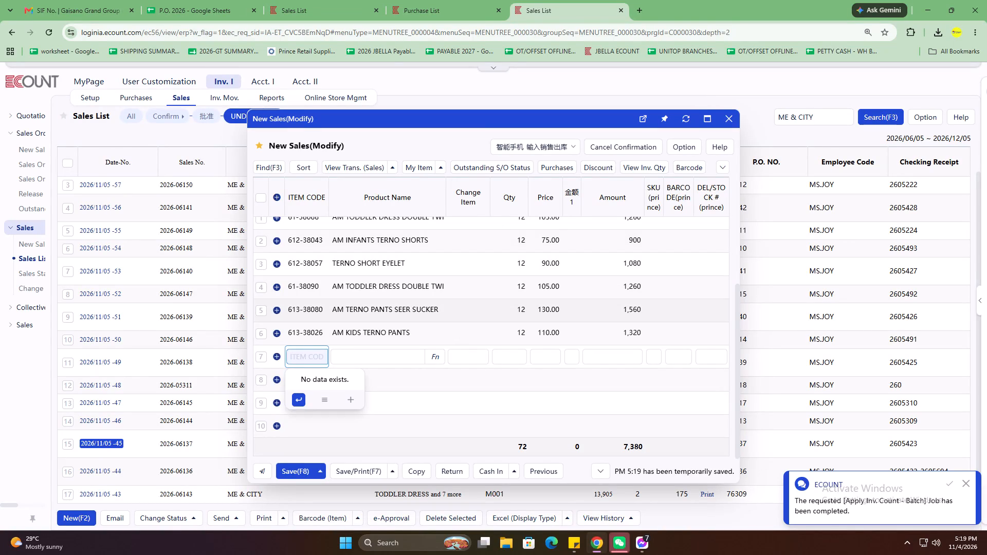
# Save the modified ME & CITY sale for branch M002, P.O. 76337.
pyautogui.scroll(5, 432, 326)
pyautogui.click(278, 470)
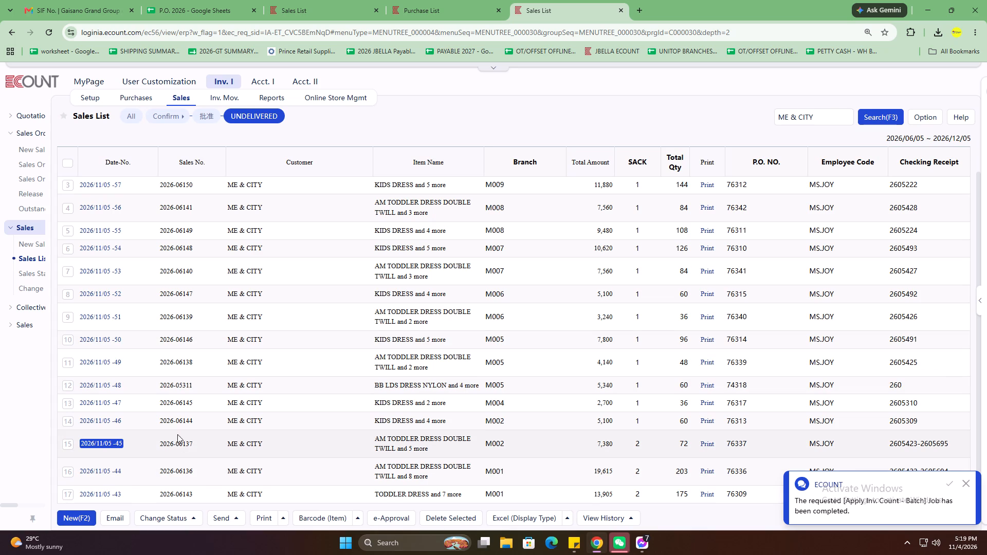
pyautogui.click(116, 401)
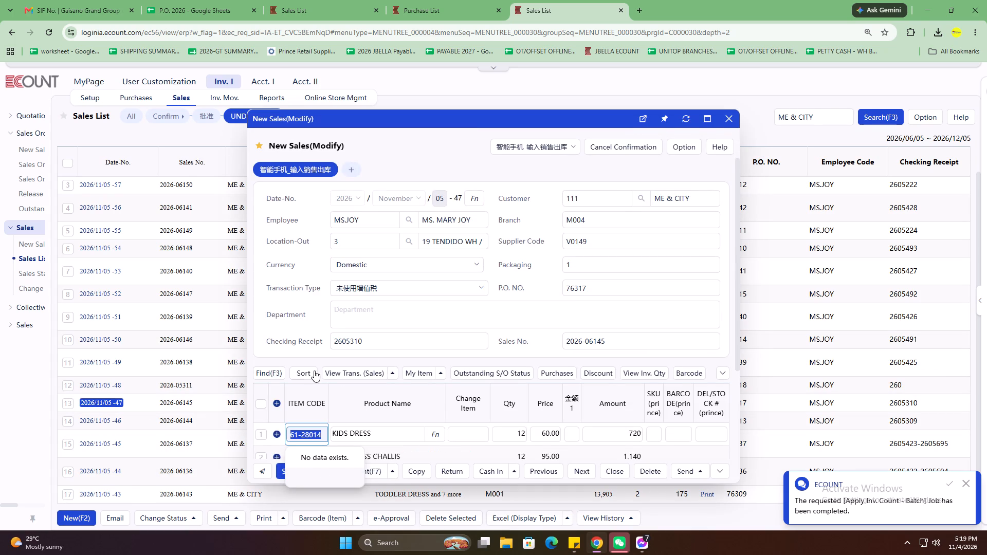
pyautogui.click(435, 346)
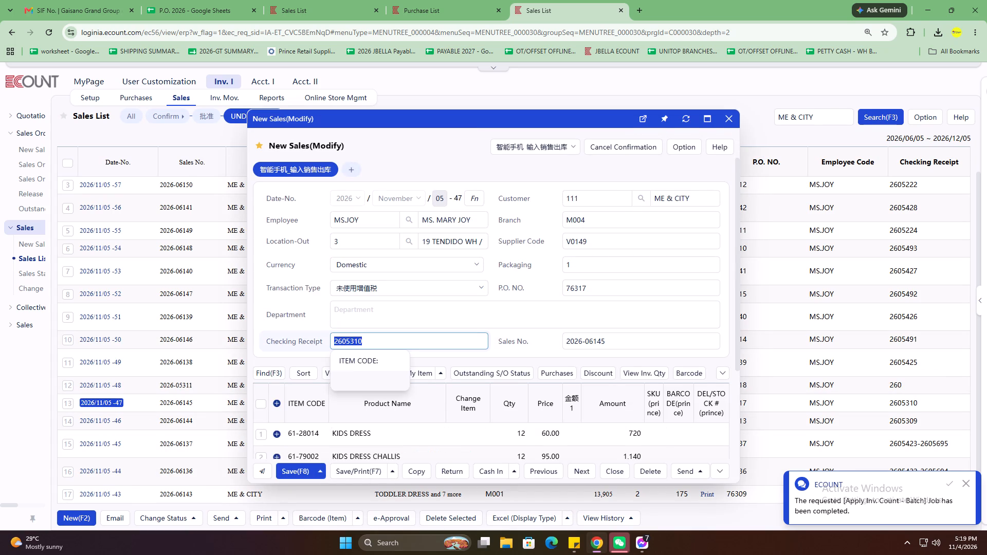
pyautogui.press('Right')
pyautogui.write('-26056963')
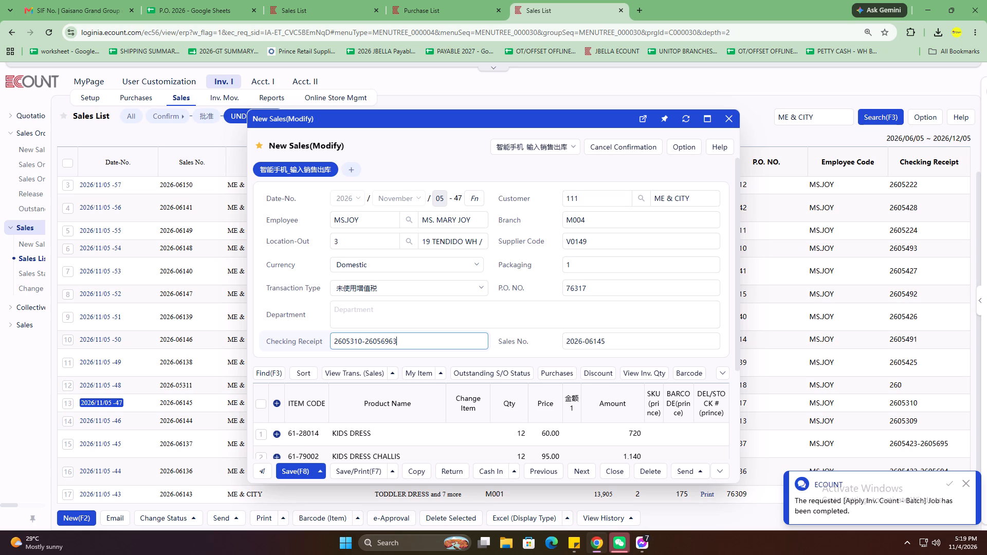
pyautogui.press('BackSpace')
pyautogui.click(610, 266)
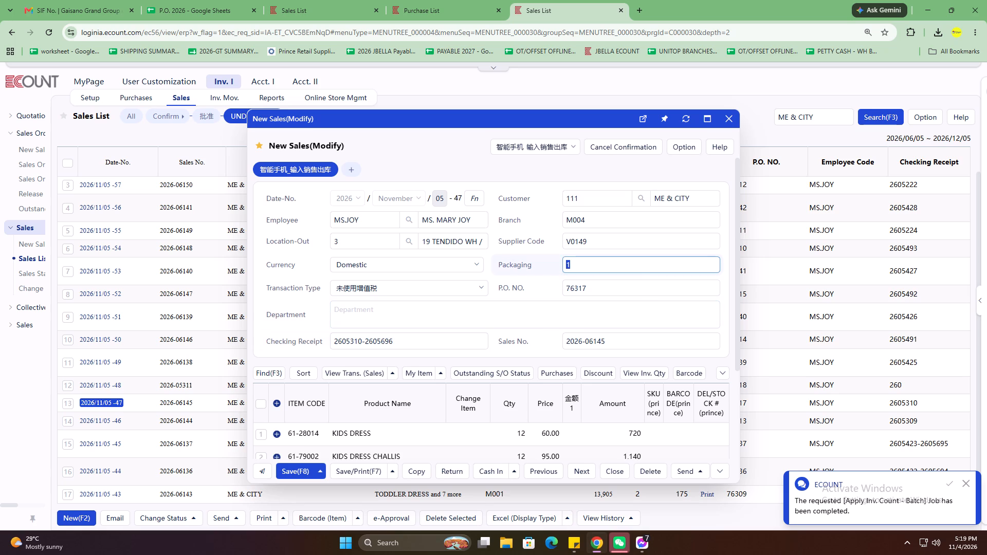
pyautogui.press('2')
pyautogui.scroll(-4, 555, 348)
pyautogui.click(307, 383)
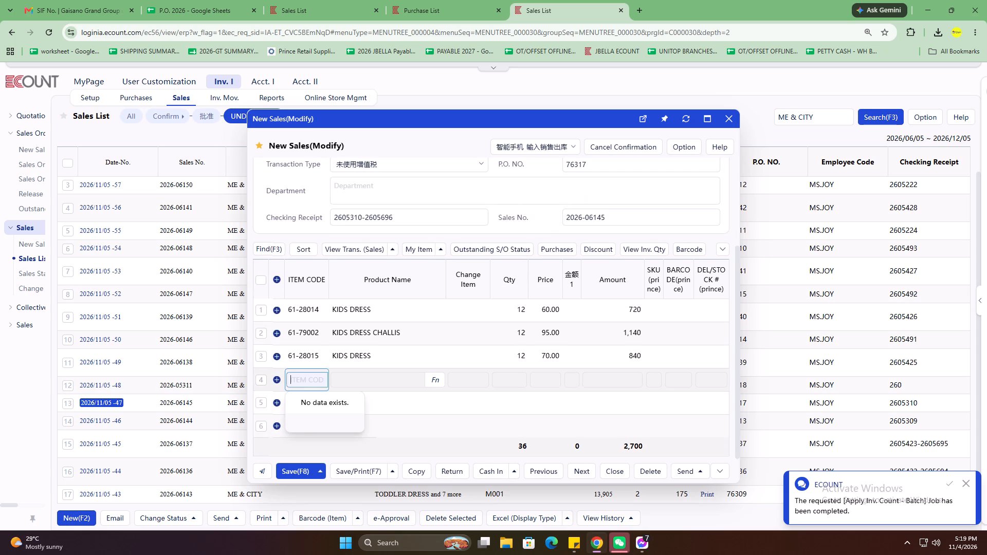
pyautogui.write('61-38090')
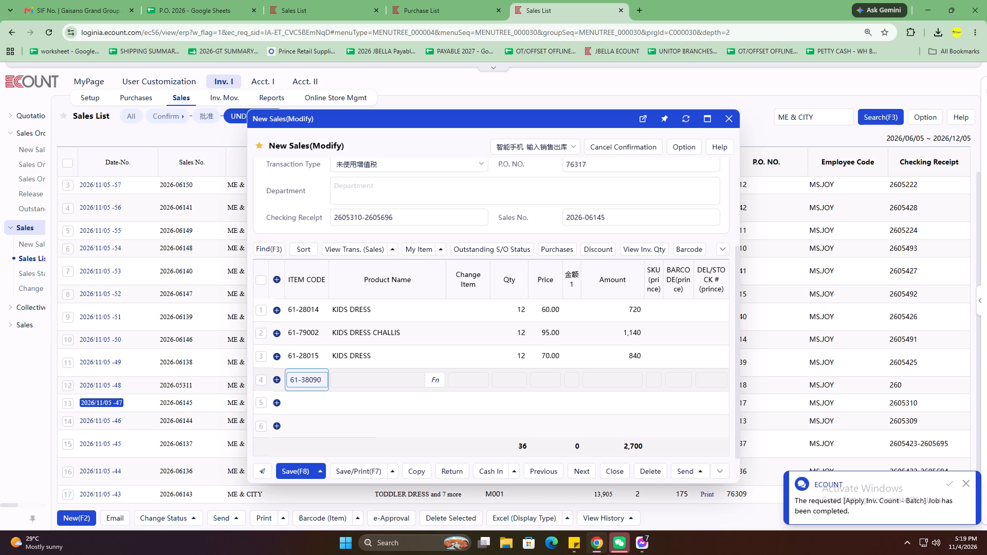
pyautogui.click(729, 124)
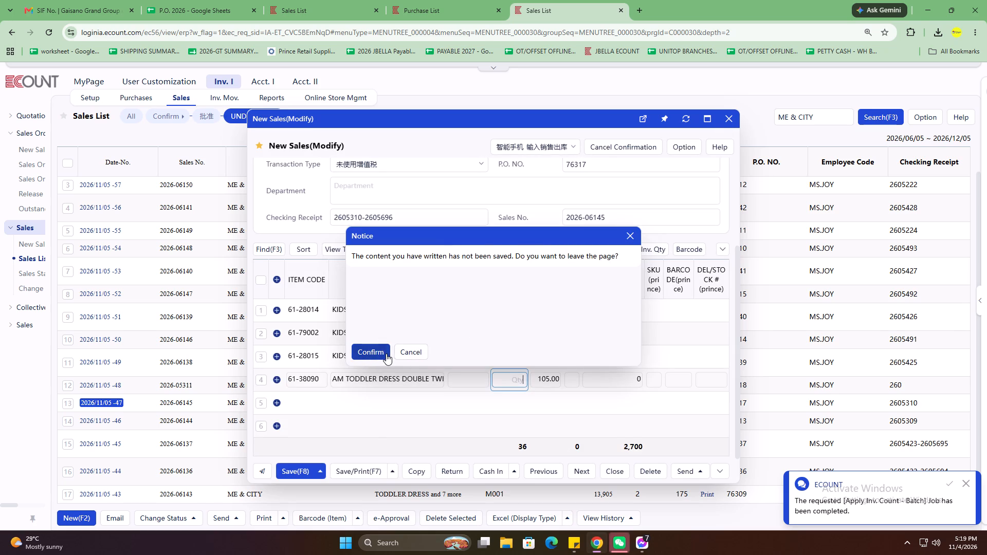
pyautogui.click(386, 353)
# Copy ME & CITY sale 2026/11/05 -47 for branch M004 into a new sale and set its day to 5.
pyautogui.click(117, 404)
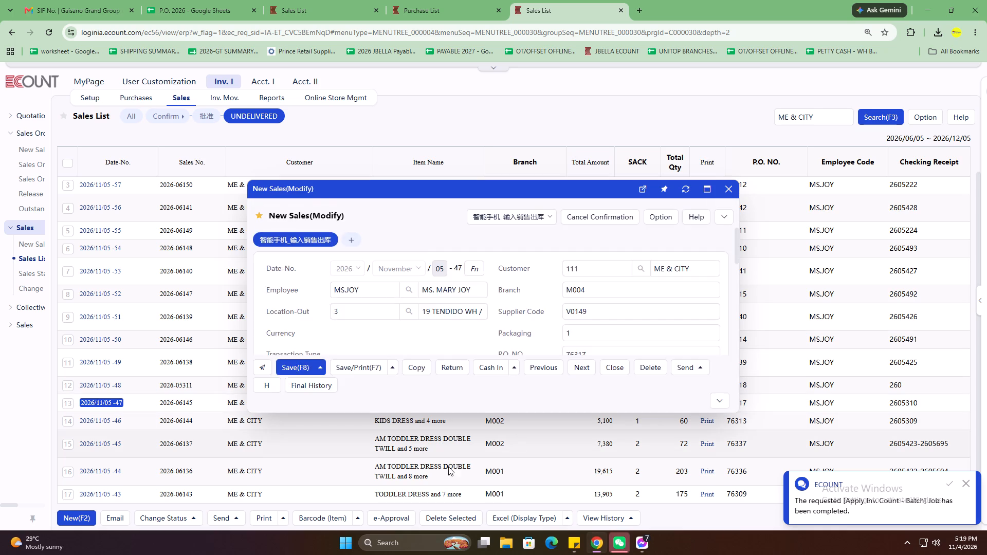
pyautogui.click(419, 471)
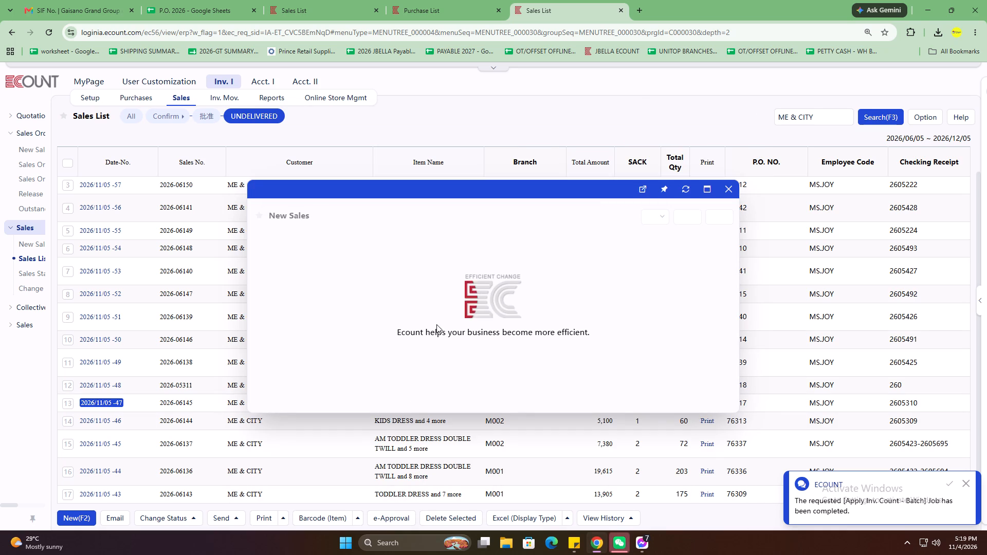
pyautogui.click(436, 194)
pyautogui.press('5')
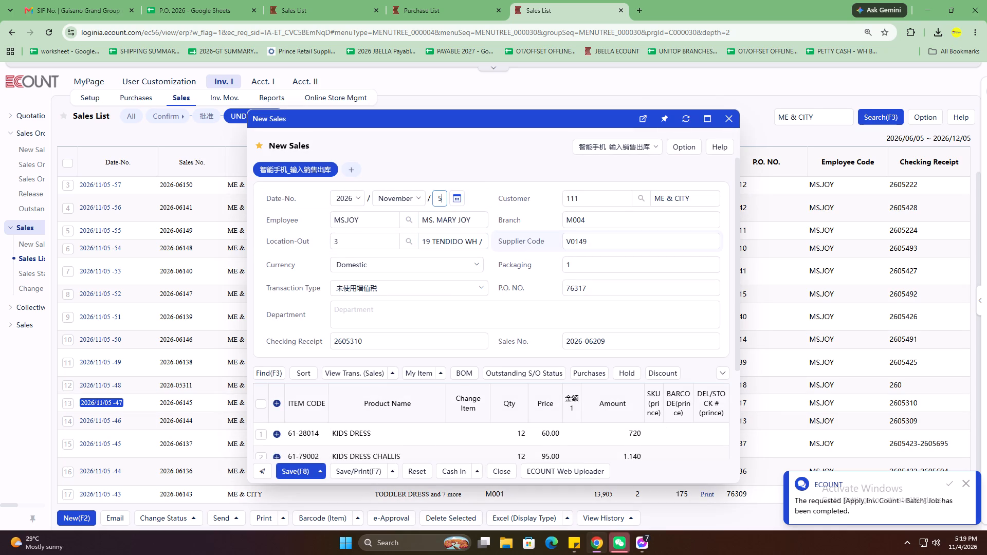
# Set the new M004 sale's P.O. number to 76338 and its checking receipt to 2605696.
pyautogui.click(636, 287)
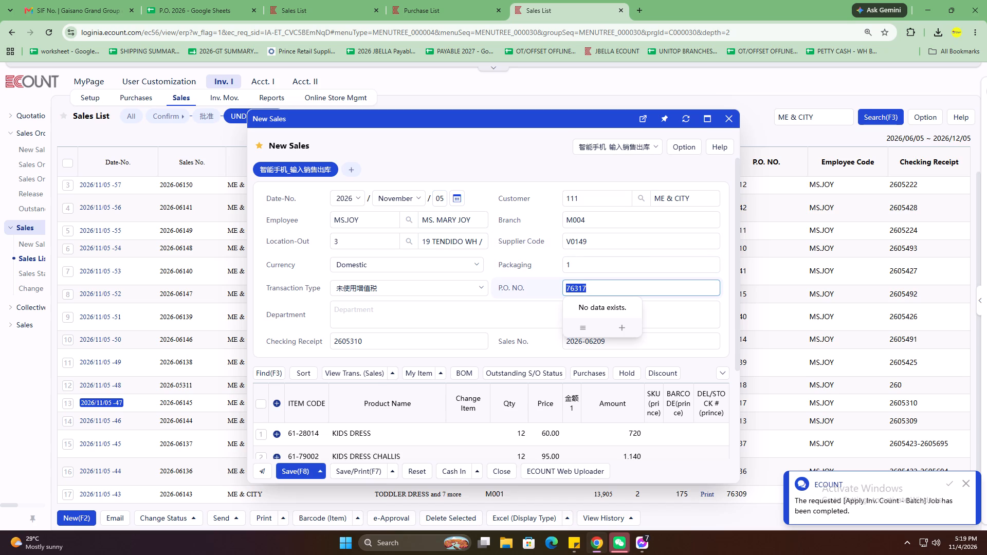
pyautogui.write('76338')
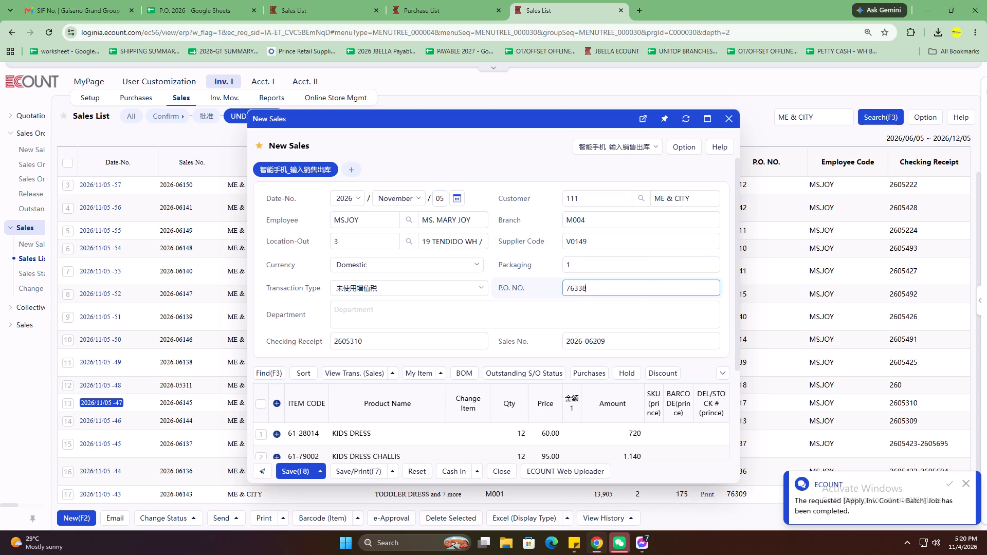
pyautogui.click(434, 334)
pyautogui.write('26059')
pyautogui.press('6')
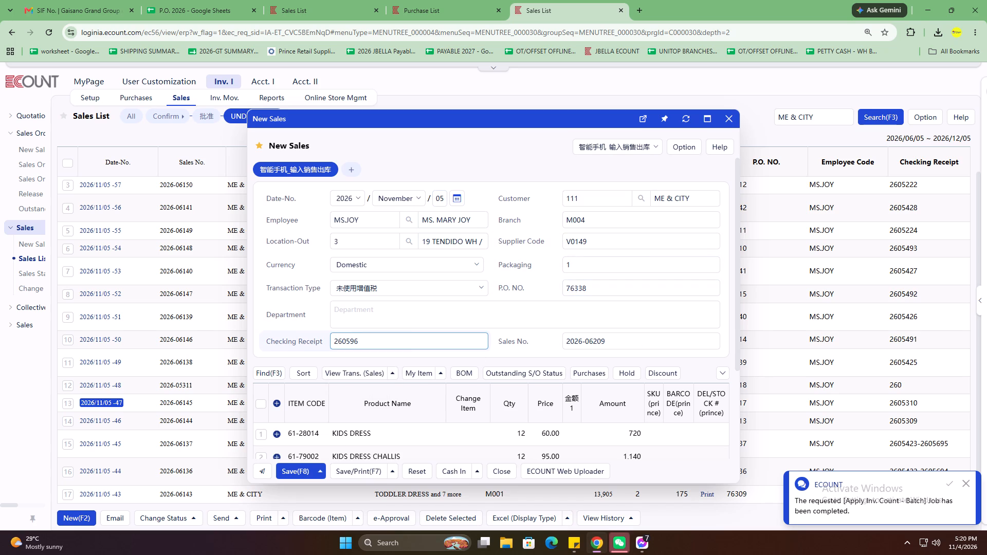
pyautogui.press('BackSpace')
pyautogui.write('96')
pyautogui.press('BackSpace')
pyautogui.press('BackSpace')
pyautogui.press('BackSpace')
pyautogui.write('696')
# Clear all the copied item rows from the new M004 sale's item table.
pyautogui.scroll(-3, 417, 340)
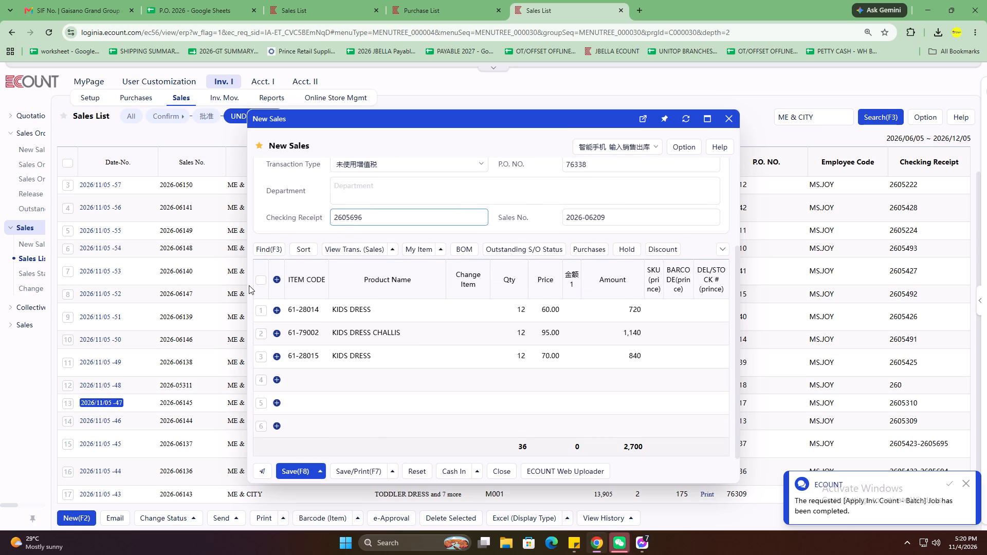
pyautogui.click(250, 284)
pyautogui.click(266, 279)
pyautogui.click(266, 248)
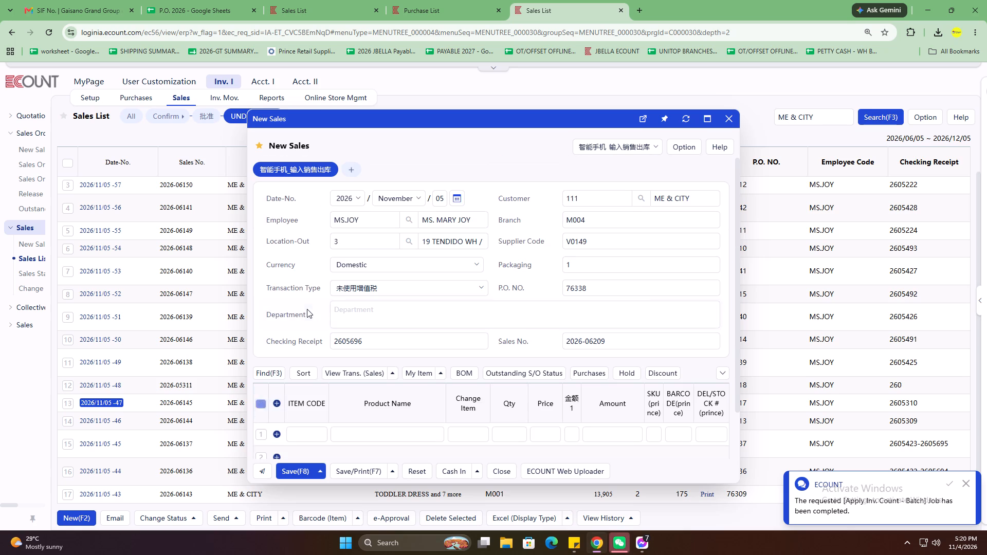
pyautogui.click(307, 311)
# Add items 61-38090 and 613-38080, each with quantity 12, in the first two rows of the new M004 sale.
pyautogui.click(308, 427)
pyautogui.write('61-38090')
pyautogui.press('Return')
pyautogui.write('12')
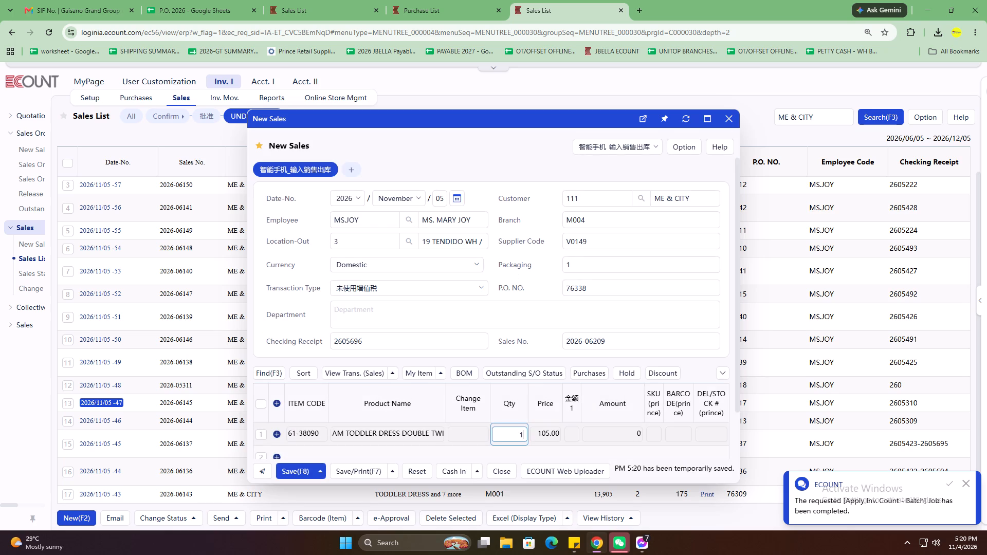
pyautogui.scroll(-2, 308, 440)
pyautogui.click(312, 401)
pyautogui.write('613-38080')
pyautogui.press('Return')
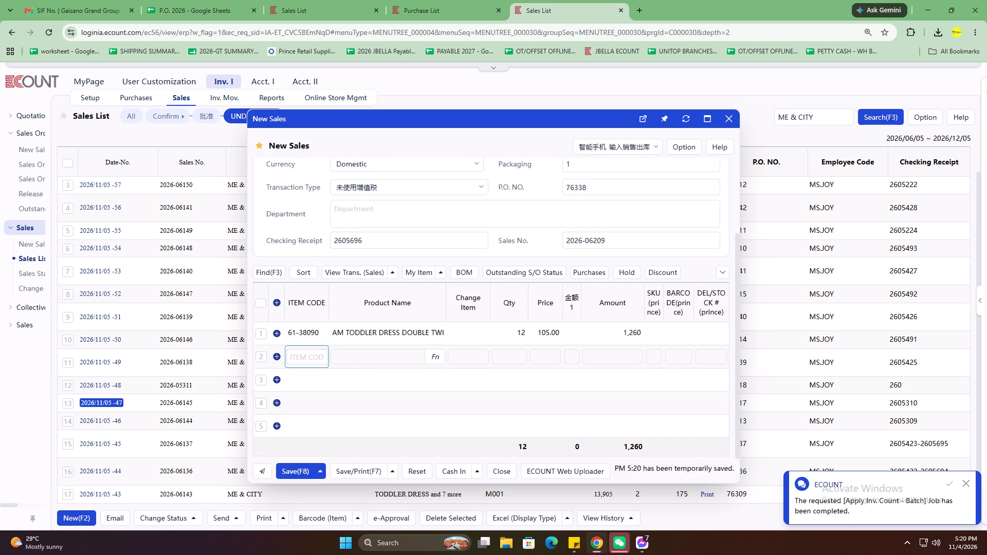
pyautogui.write('12')
# Add item 613-38026 with quantity 12 in the third row of the new M004 sale.
pyautogui.click(306, 381)
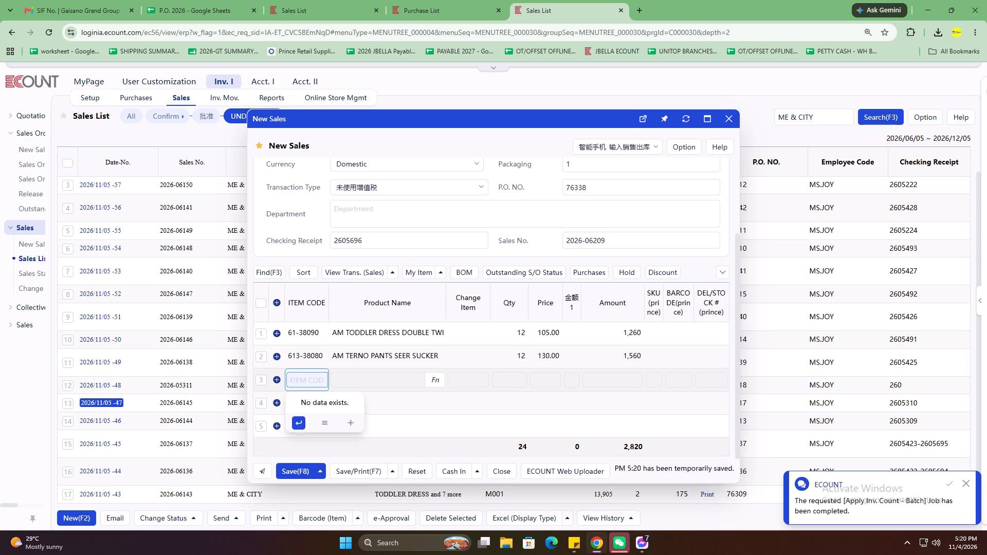
pyautogui.write('6123-3')
pyautogui.press('BackSpace')
pyautogui.press('BackSpace')
pyautogui.press('BackSpace')
pyautogui.press('BackSpace')
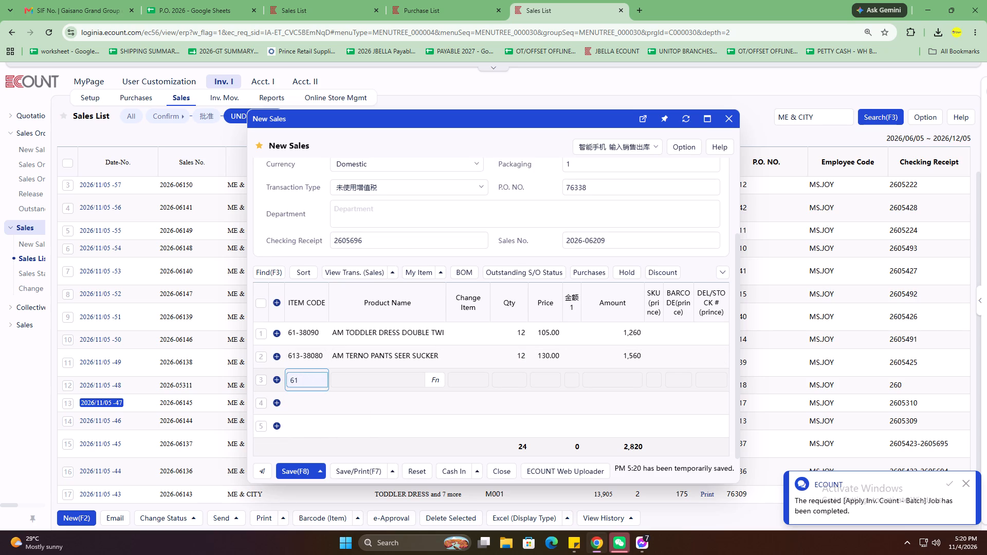
pyautogui.write('3-38026')
pyautogui.press('Return')
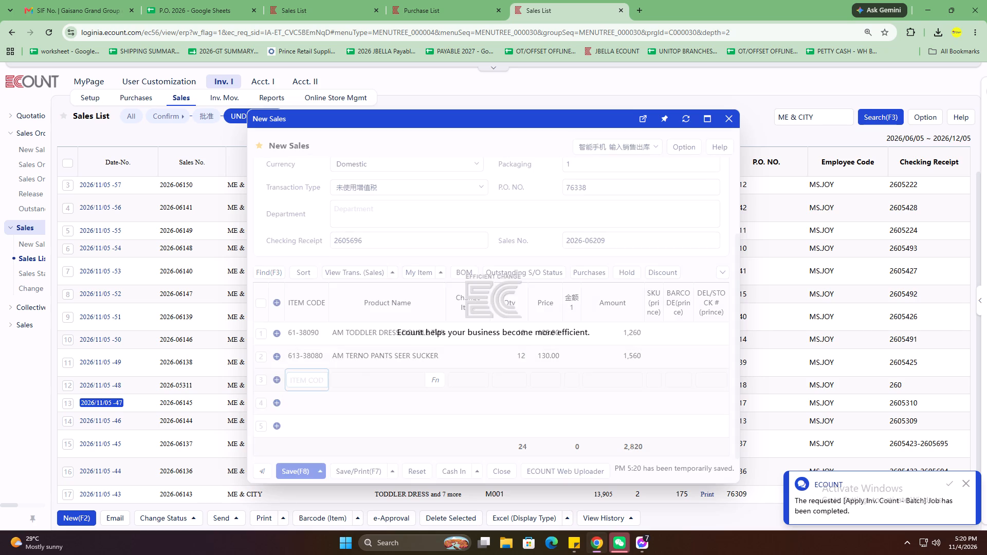
pyautogui.write('12')
pyautogui.press('Down')
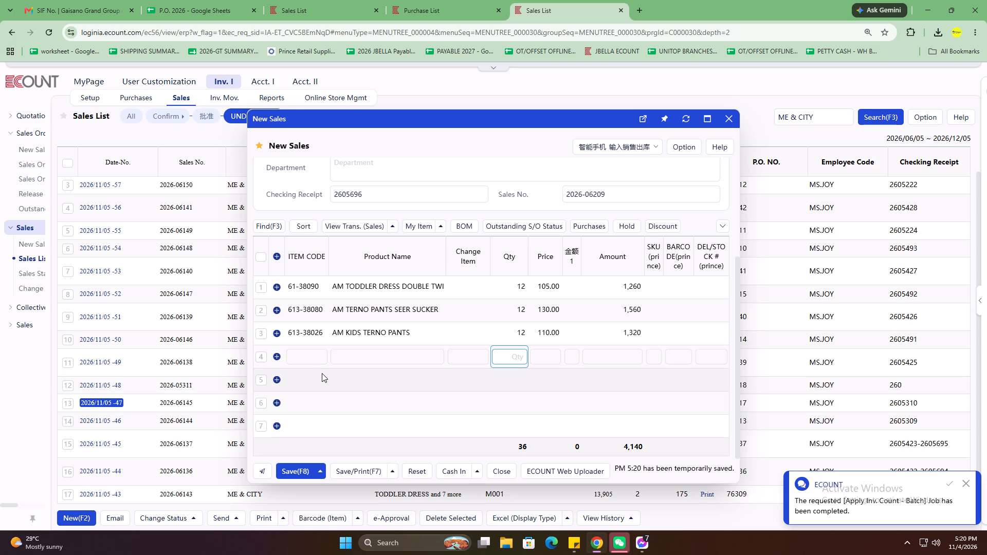
# Save the new ME & CITY sale for branch M004, P.O. 76338.
pyautogui.scroll(7, 437, 438)
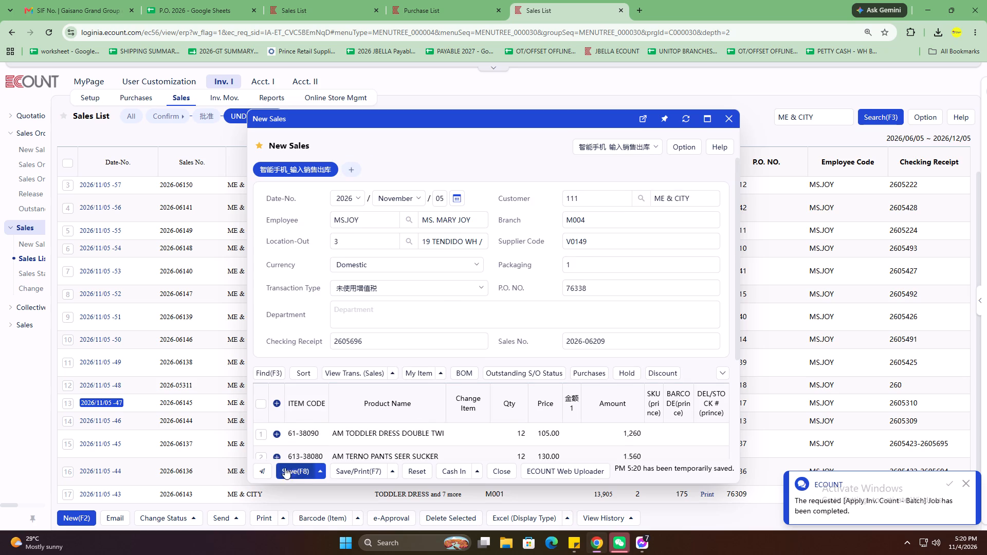
pyautogui.click(301, 473)
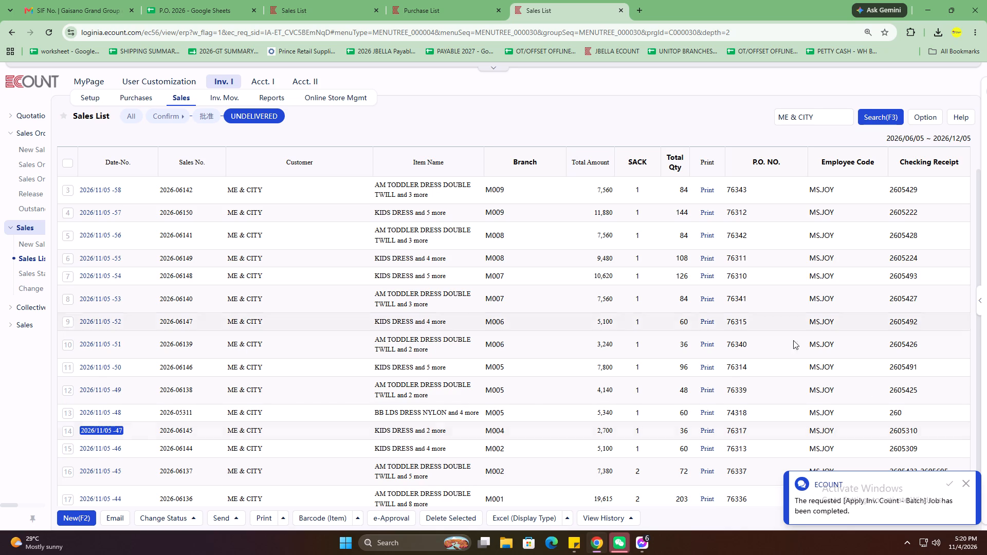
pyautogui.click(118, 387)
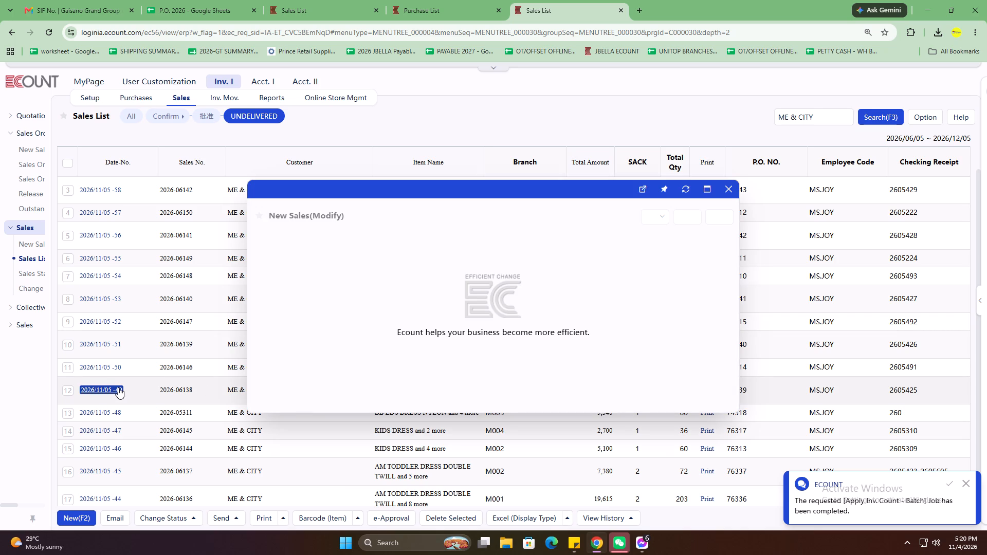
pyautogui.click(624, 253)
pyautogui.click(626, 270)
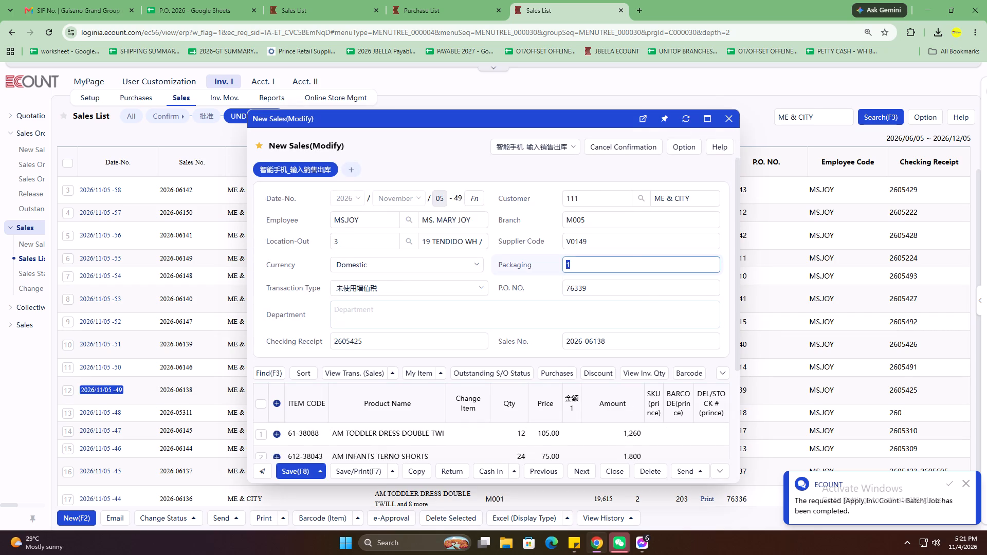
pyautogui.press('2')
pyautogui.click(411, 346)
pyautogui.press('Right')
pyautogui.press('-')
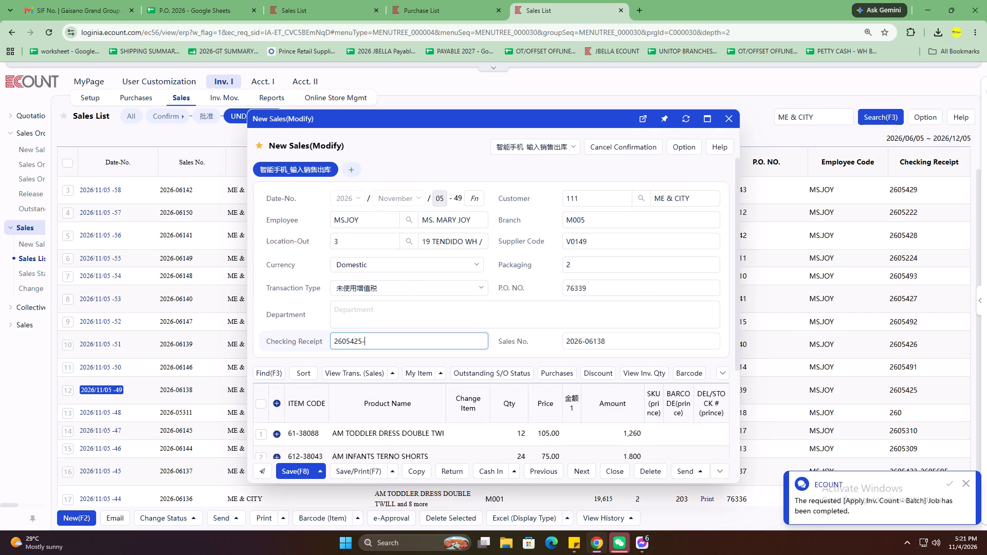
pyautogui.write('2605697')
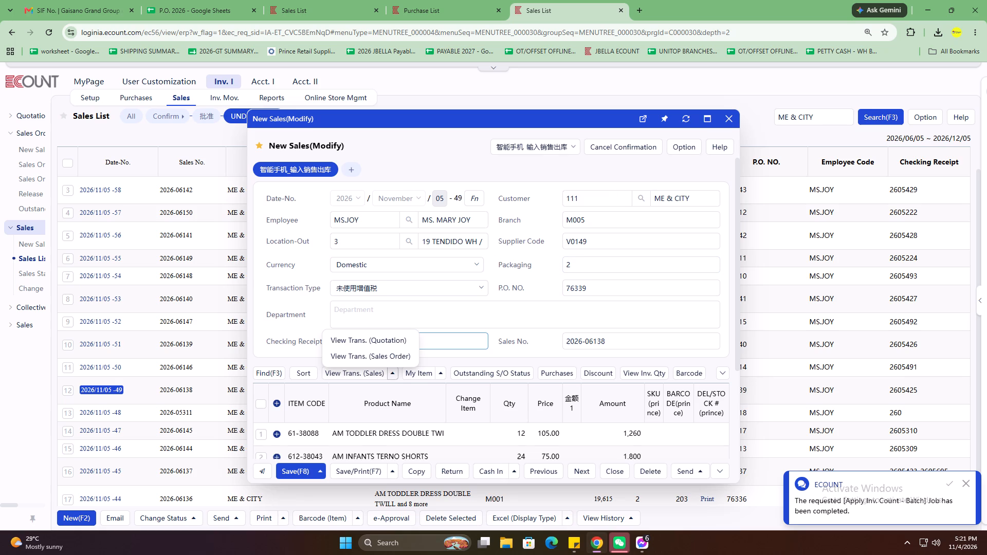
pyautogui.click(446, 351)
# Add item 61-38077 with quantity 12 in the first empty row of the M005 sale's item table.
pyautogui.scroll(-1, 386, 382)
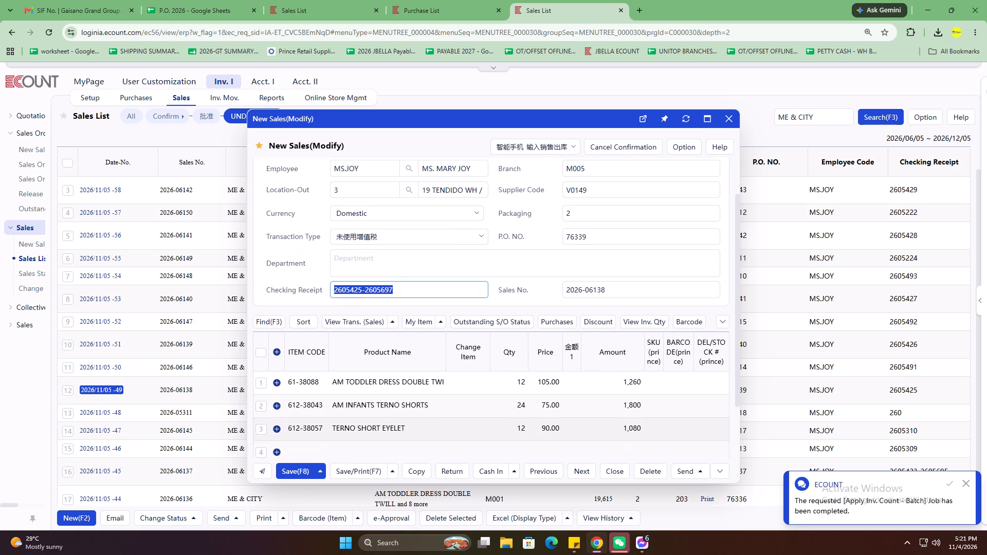
pyautogui.scroll(-2, 300, 427)
pyautogui.click(305, 381)
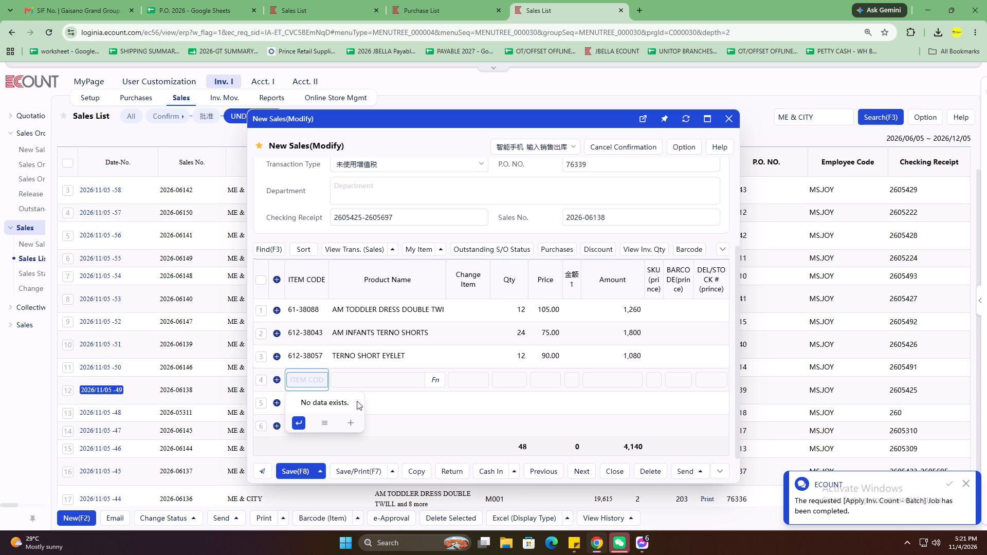
pyautogui.write('61-38077')
pyautogui.press('Return')
pyautogui.write('12')
# Add items 613-38080 and 613-38026, each with quantity 12, in the rows below item 61-38077.
pyautogui.click(294, 406)
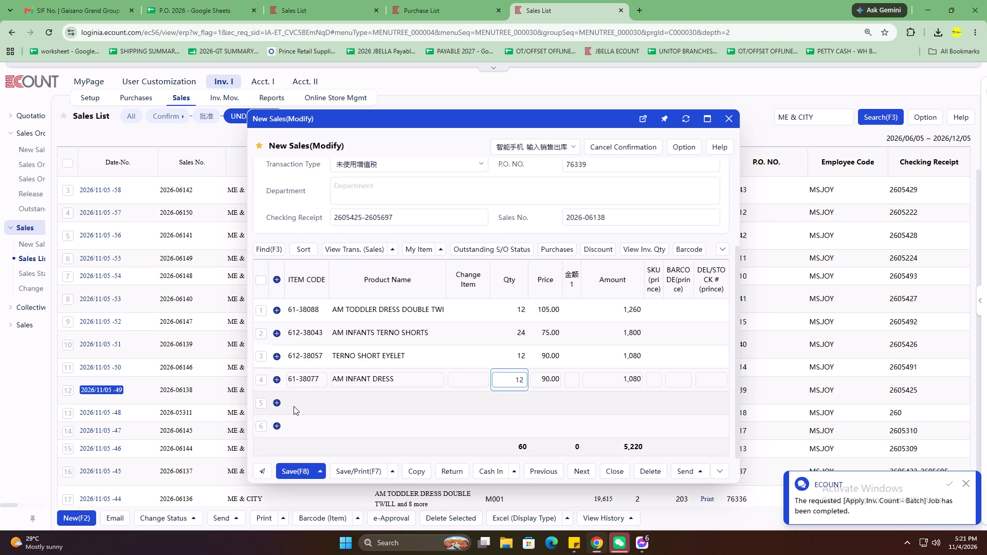
pyautogui.write('613-38080')
pyautogui.press('Return')
pyautogui.write('.12')
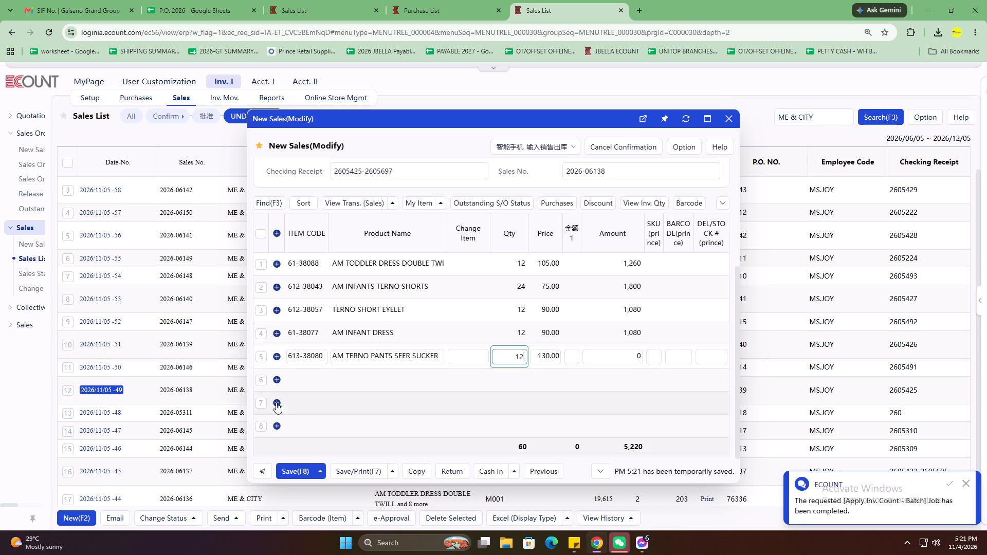
pyautogui.click(301, 379)
pyautogui.write('613-38026')
pyautogui.press('Return')
pyautogui.write('12')
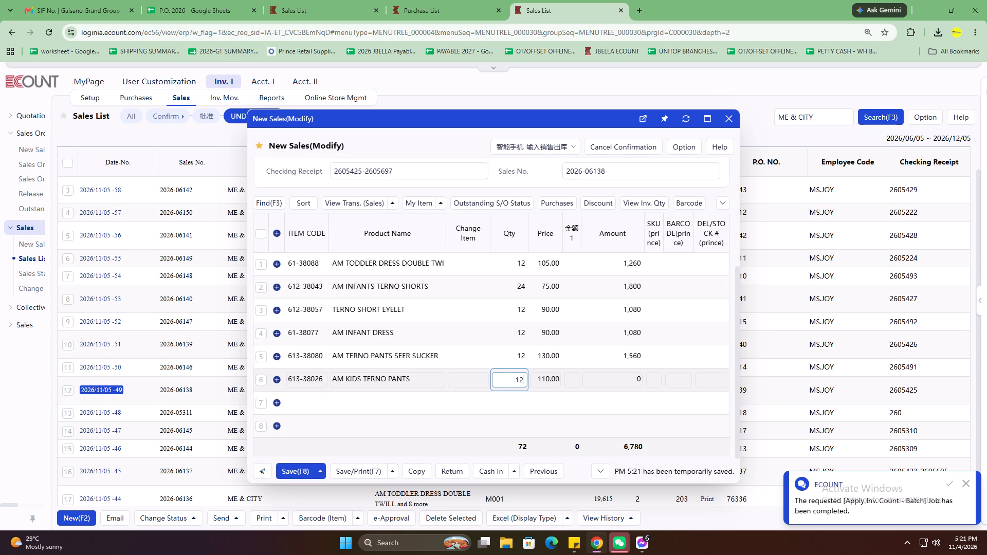
pyautogui.click(369, 345)
pyautogui.click(377, 326)
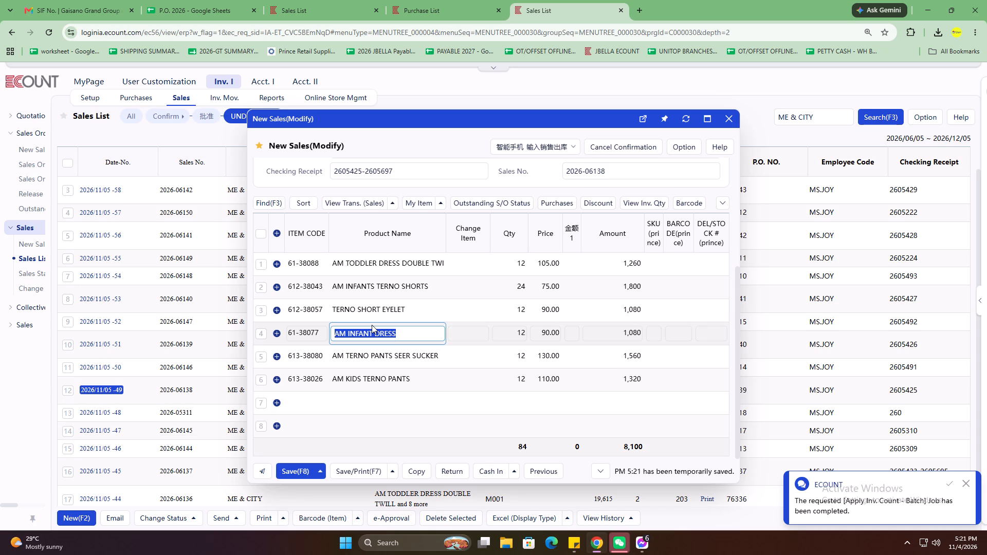
# Save the modified ME & CITY sale for branch M005, P.O. 76339.
pyautogui.scroll(5, 378, 324)
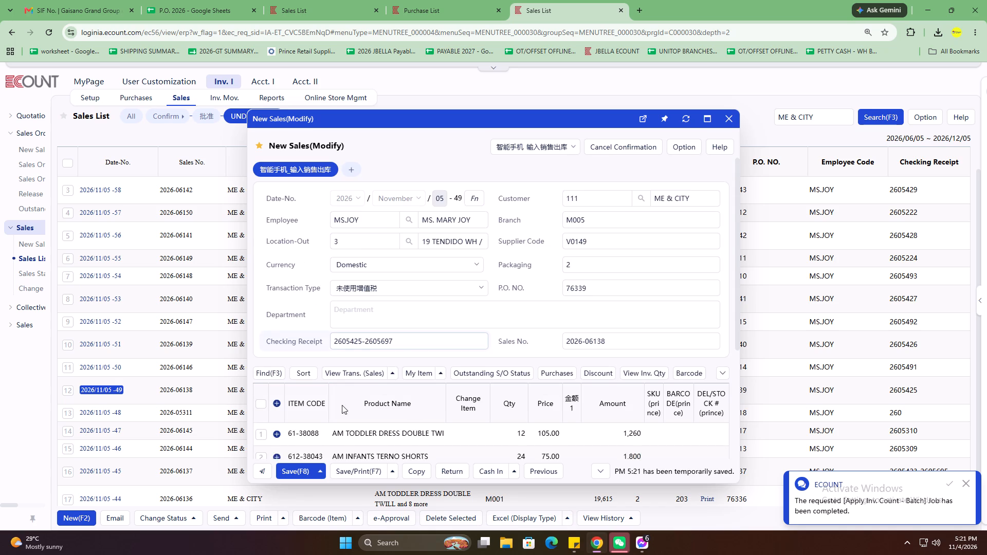
pyautogui.click(299, 469)
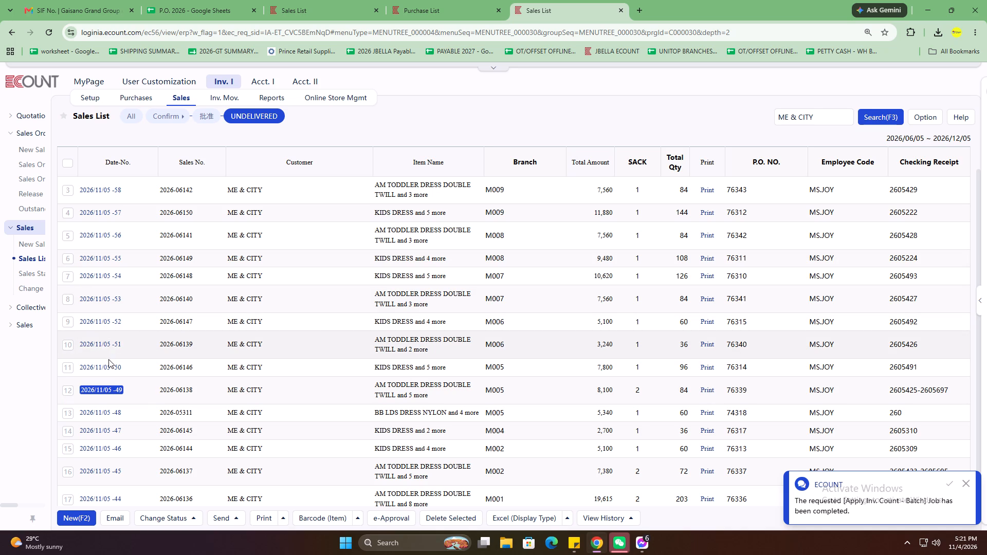
pyautogui.click(111, 344)
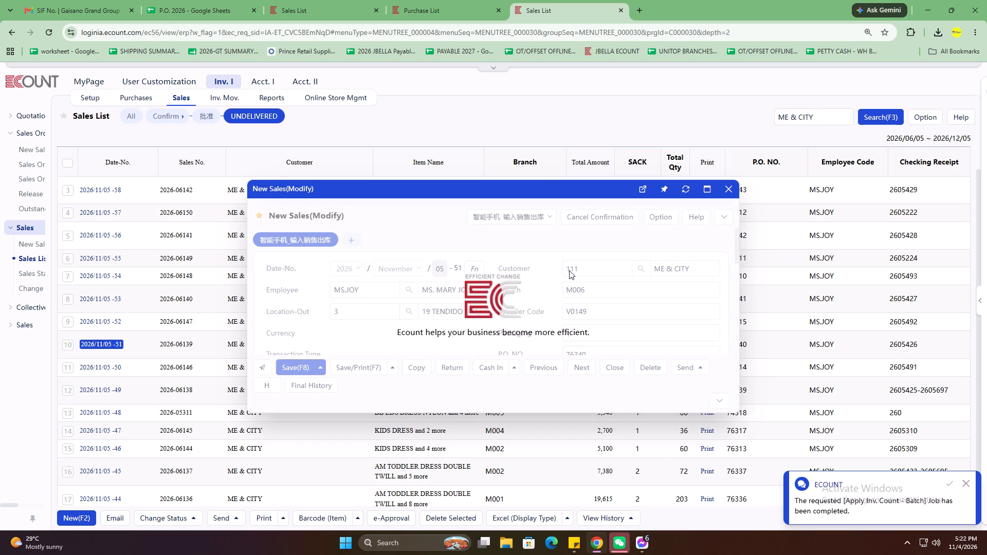
pyautogui.scroll(4, 584, 295)
pyautogui.click(600, 255)
pyautogui.click(600, 265)
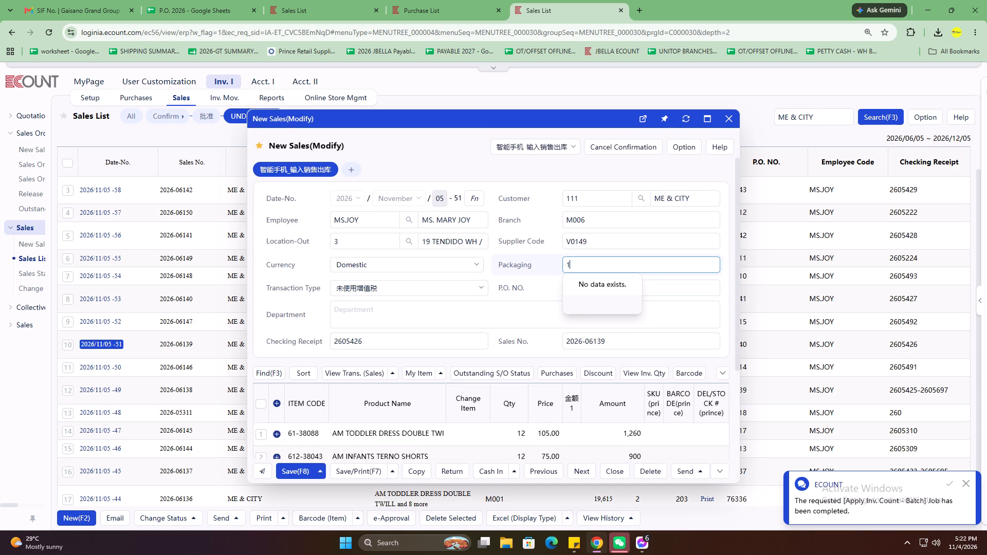
pyautogui.press('BackSpace')
pyautogui.press('2')
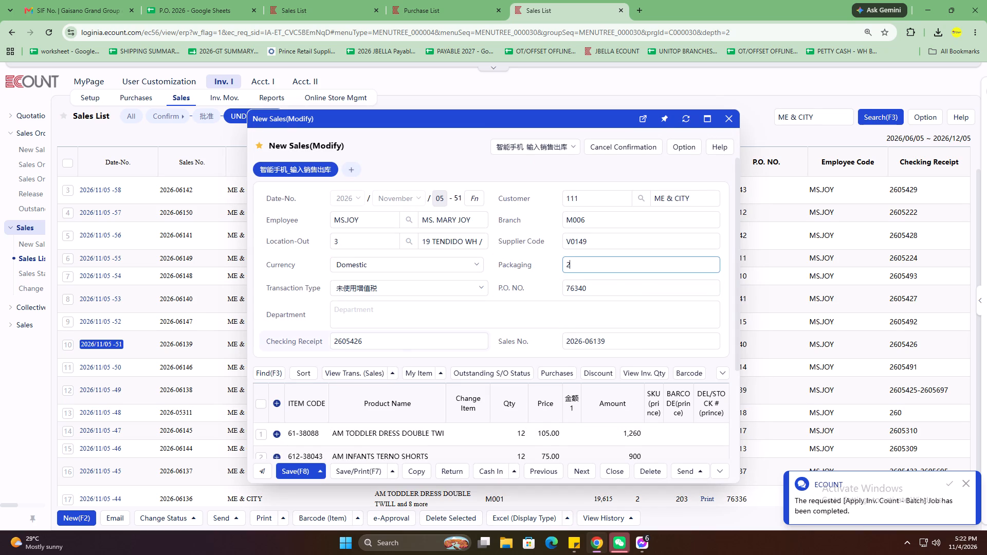
pyautogui.click(406, 347)
pyautogui.press('Right')
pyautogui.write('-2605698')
# Add item 61-38077 with quantity 12 in the first empty row of the M006 sale's item table.
pyautogui.scroll(-2, 378, 357)
pyautogui.click(308, 399)
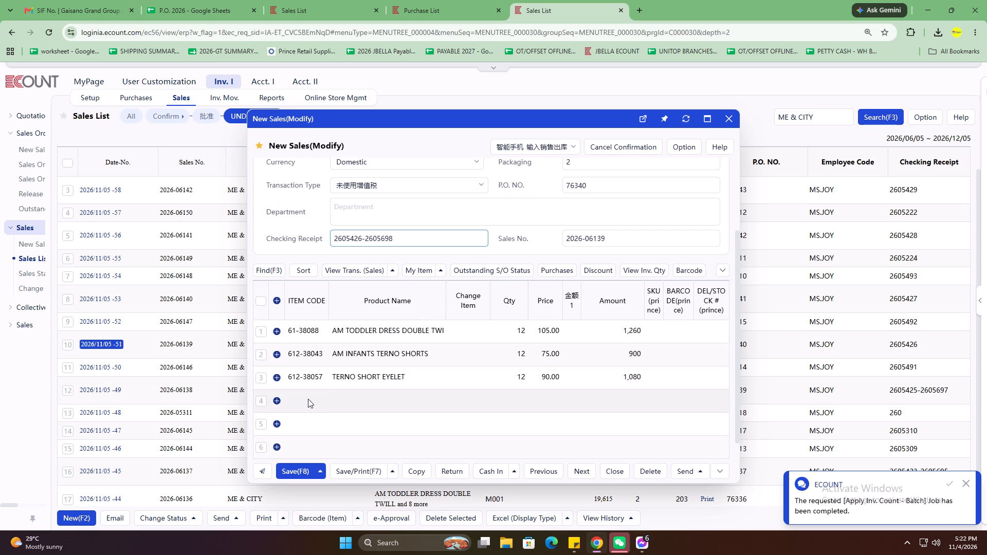
pyautogui.scroll(-2, 327, 398)
pyautogui.write('61-38077')
pyautogui.press('Return')
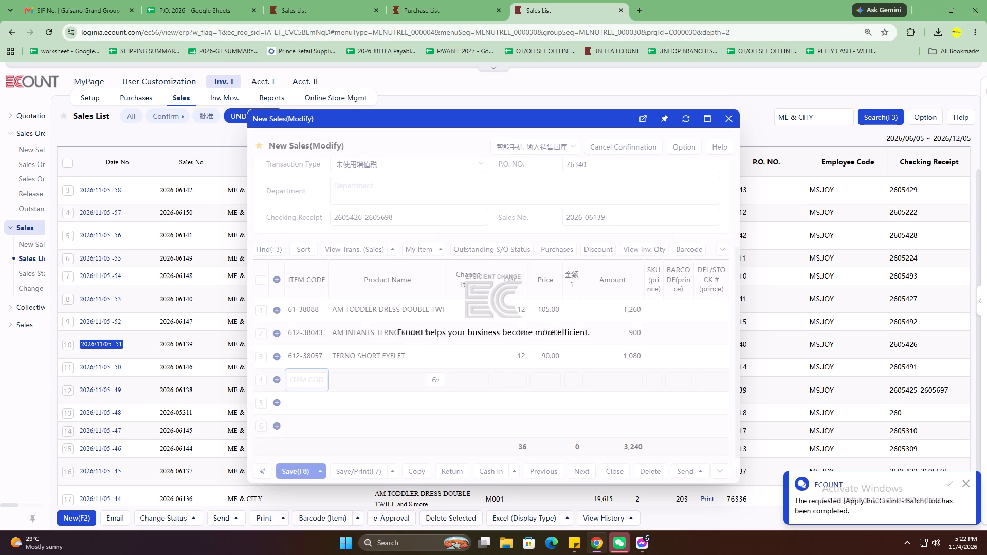
pyautogui.write('12')
# Add items 613-38080 and 613-38026, each with quantity 12, in the rows below item 61-38077.
pyautogui.click(309, 398)
pyautogui.write('613-38080')
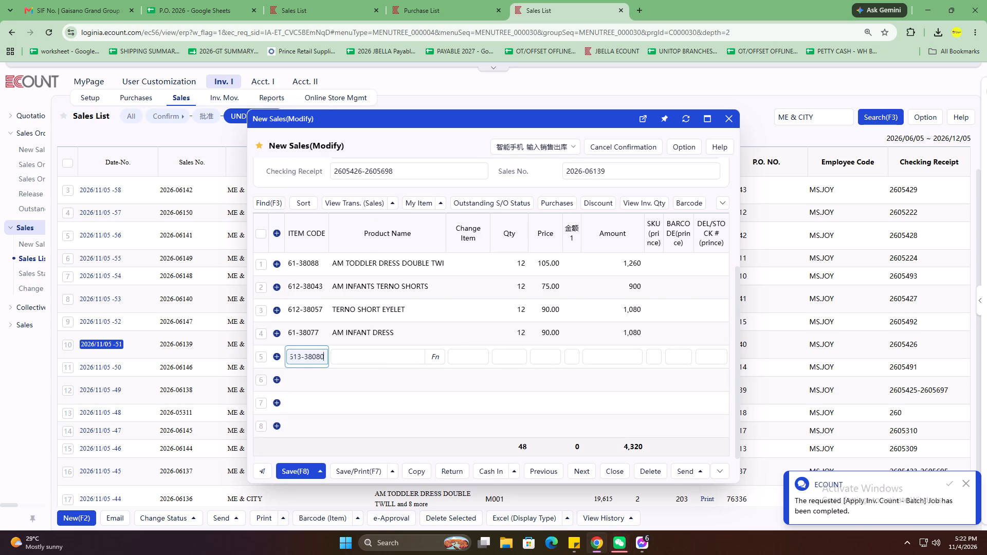
pyautogui.press('Return')
pyautogui.write('12')
pyautogui.click(306, 392)
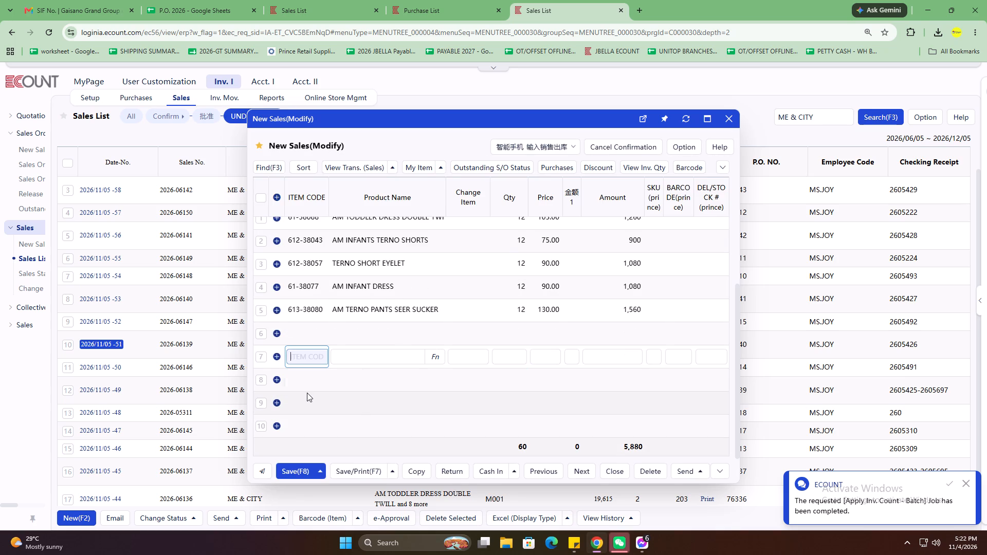
pyautogui.press('Up')
pyautogui.write('613-38026')
pyautogui.press('Return')
pyautogui.write('12')
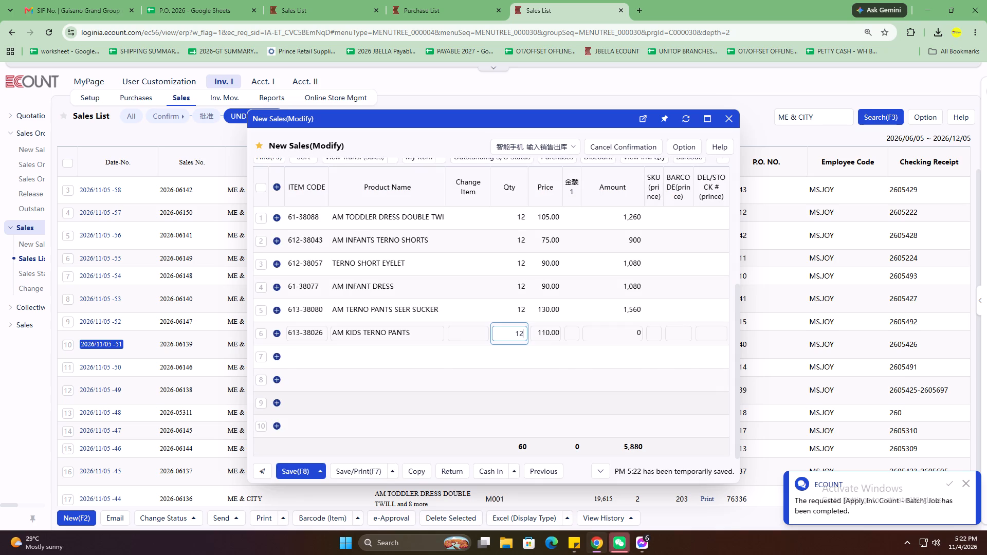
pyautogui.press('Down')
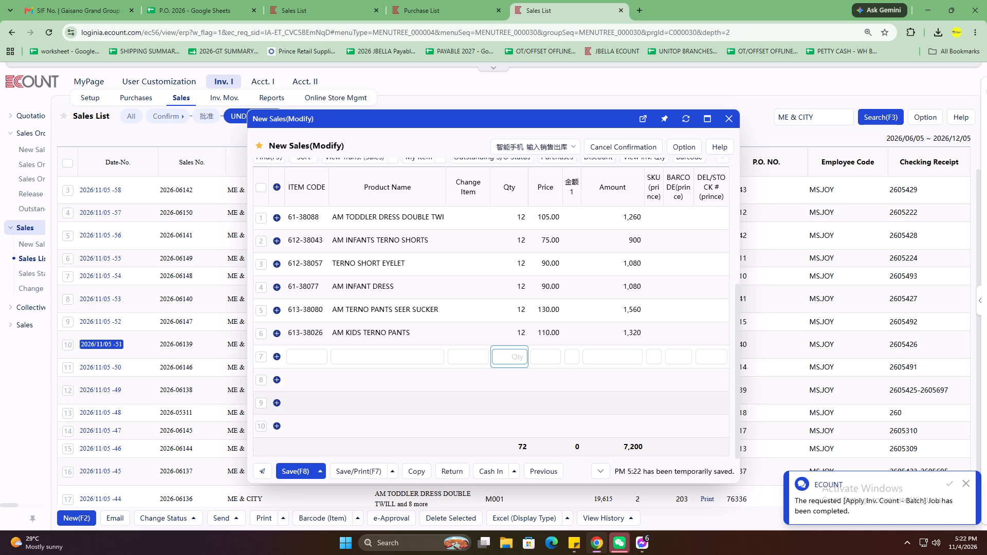
# Review and save the modified ME & CITY sale for branch M006, P.O. 76340.
pyautogui.scroll(4, 322, 392)
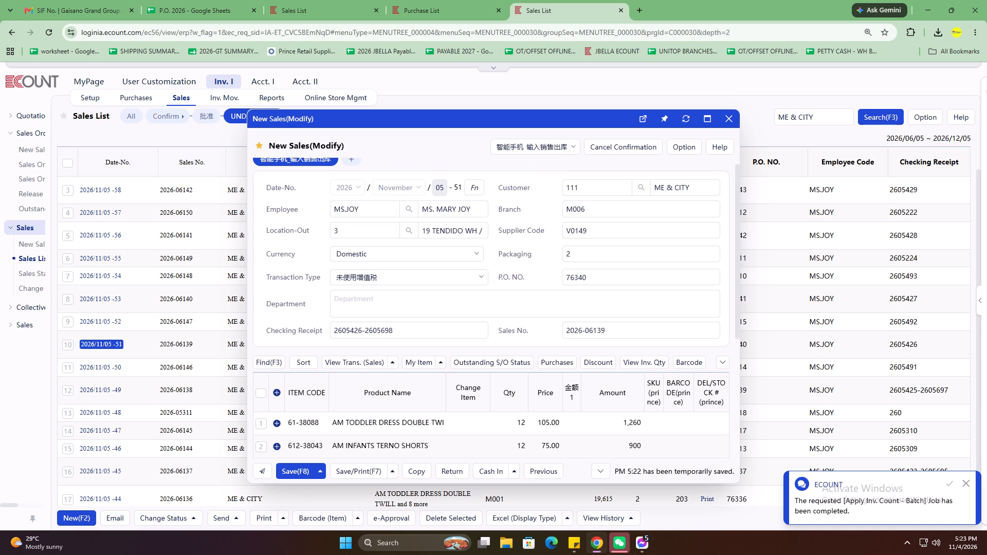
pyautogui.scroll(-6, 305, 411)
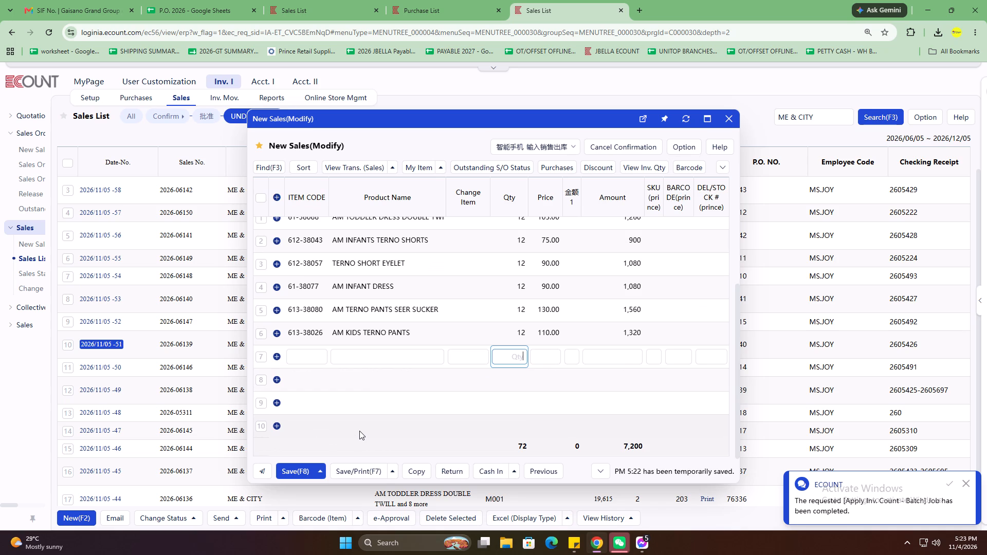
pyautogui.scroll(8, 371, 423)
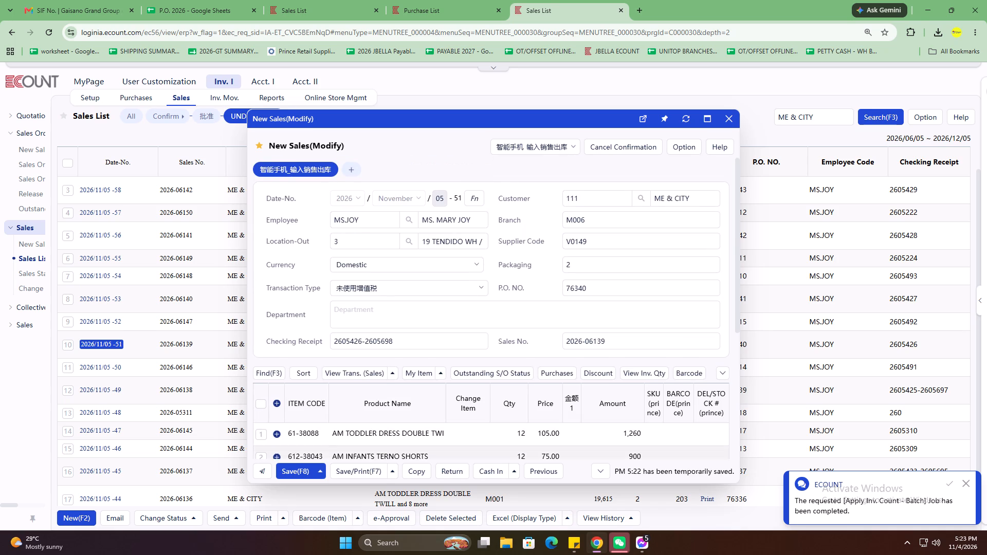
pyautogui.click(299, 469)
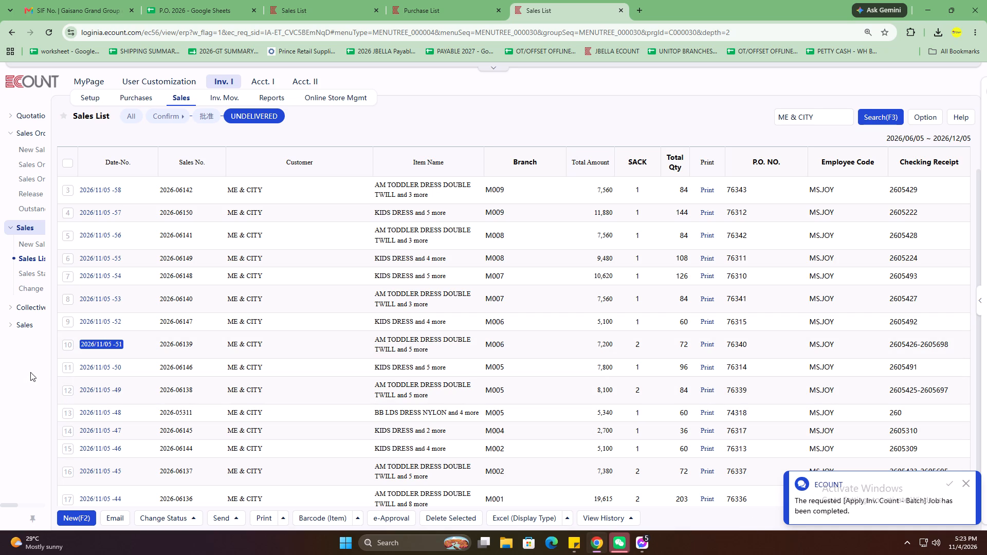
pyautogui.click(107, 295)
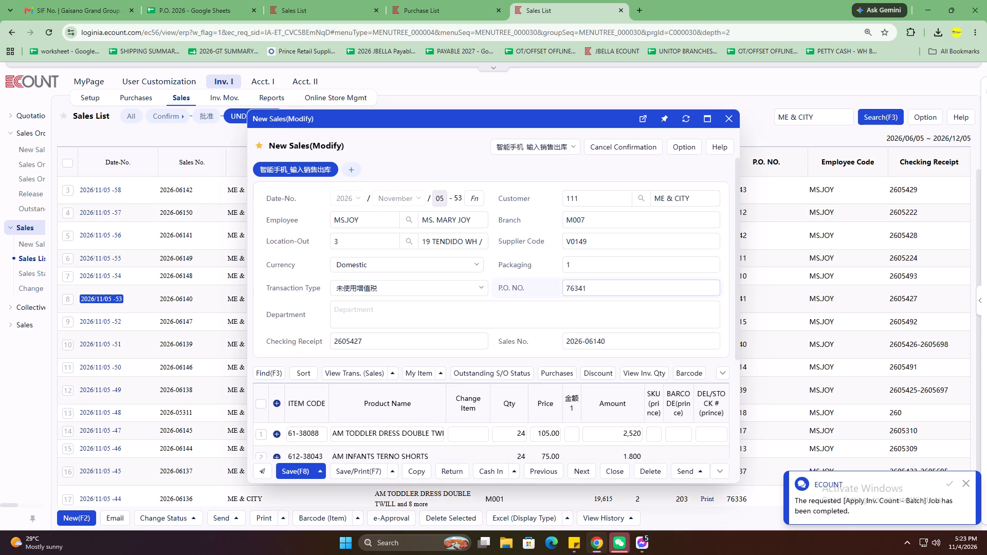
pyautogui.click(624, 267)
pyautogui.press('2')
pyautogui.click(414, 346)
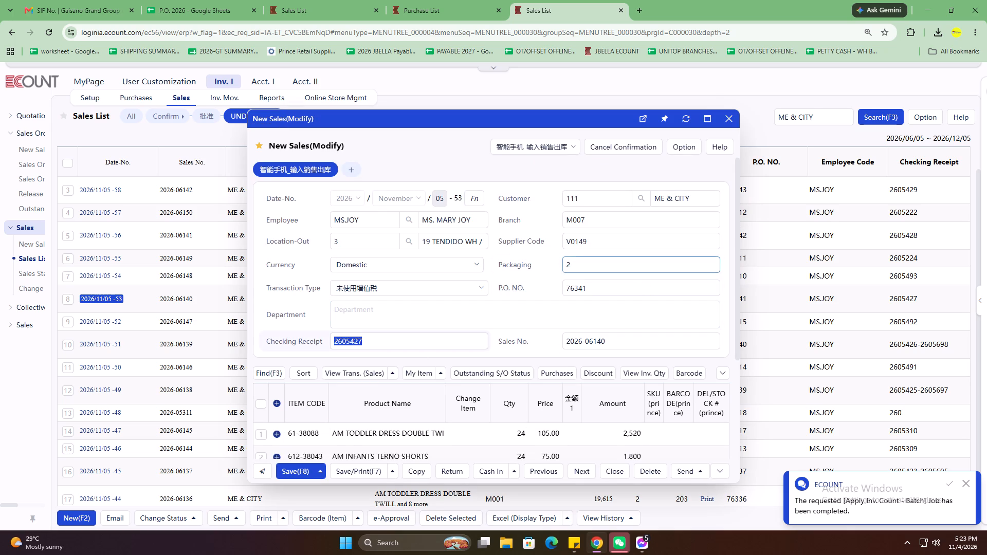
pyautogui.press('Right')
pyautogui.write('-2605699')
# Add item 61-38077 with quantity 12 in the first empty row of the M007 sale's item table.
pyautogui.scroll(-5, 419, 350)
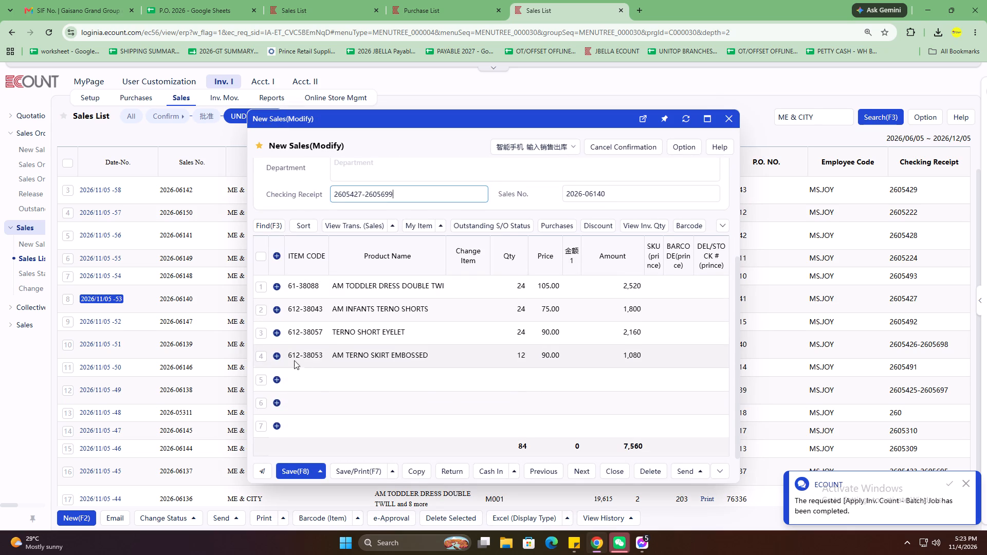
pyautogui.click(300, 372)
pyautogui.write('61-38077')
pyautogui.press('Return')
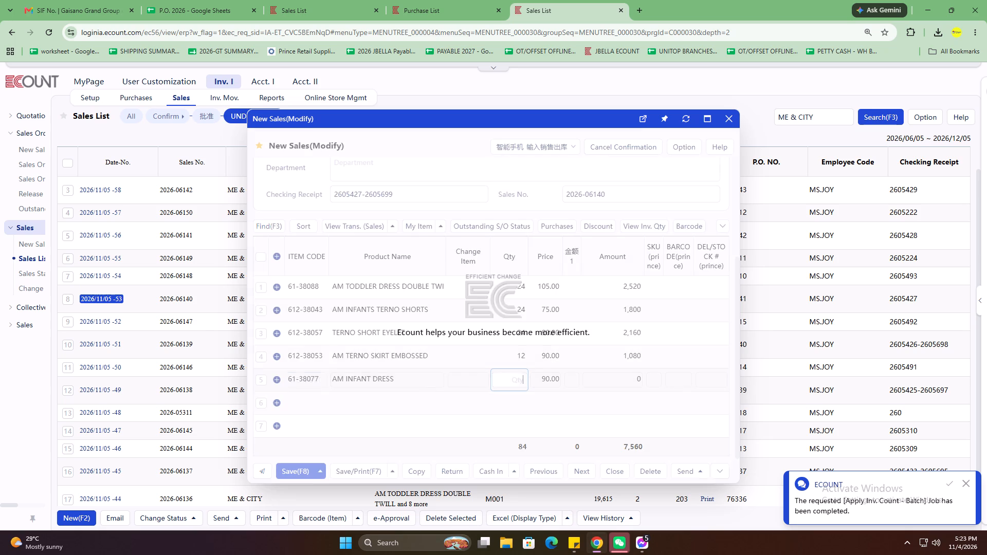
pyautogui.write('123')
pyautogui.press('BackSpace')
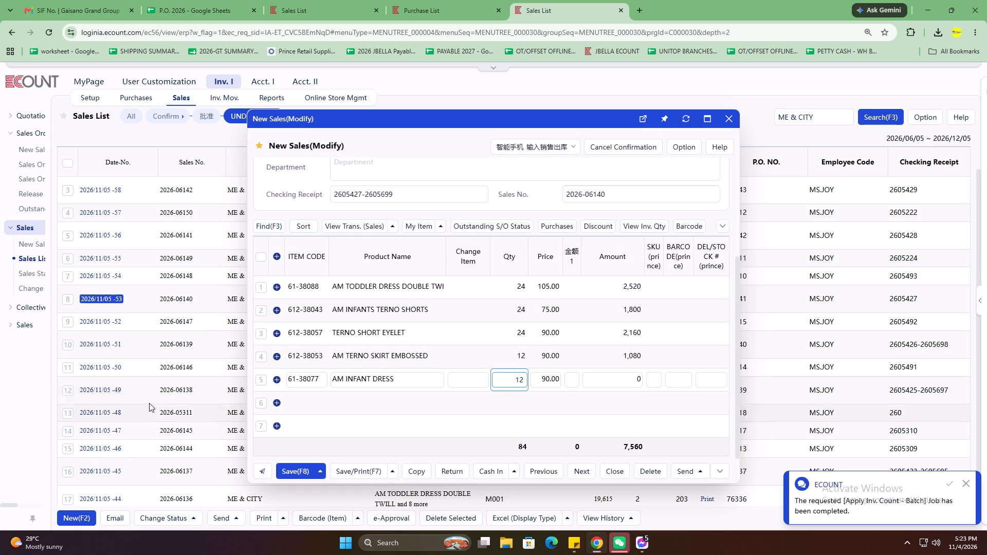
pyautogui.click(263, 356)
# Add item 613-38080 with quantity 24 in the row below item 61-38077.
pyautogui.click(297, 404)
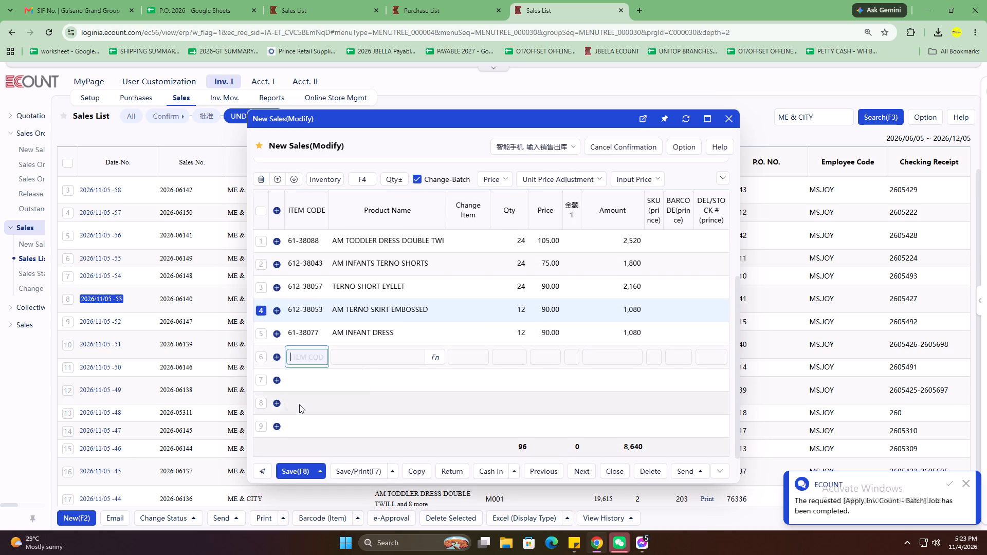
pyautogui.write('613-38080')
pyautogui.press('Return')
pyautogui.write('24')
# Set the quantity of item 61-38077 in the M007 sale to 24.
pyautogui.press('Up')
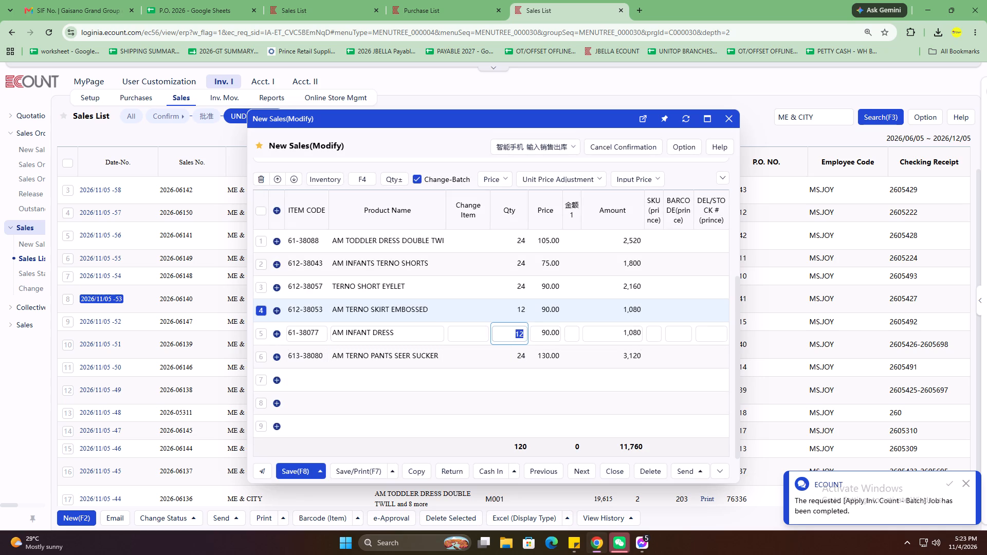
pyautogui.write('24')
# Add item 613-38026 with quantity 24 and item 613-38023 with quantity 12 in the next empty rows.
pyautogui.click(299, 379)
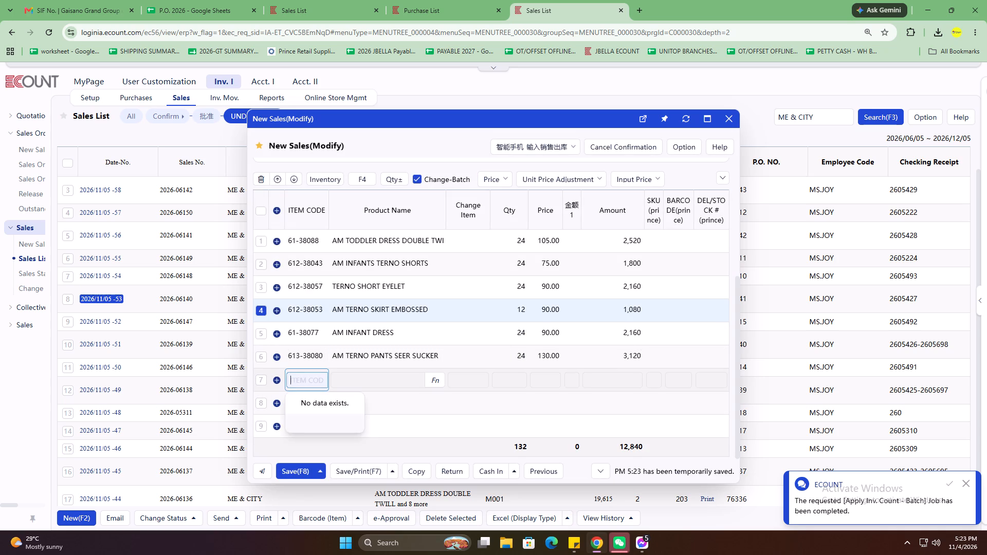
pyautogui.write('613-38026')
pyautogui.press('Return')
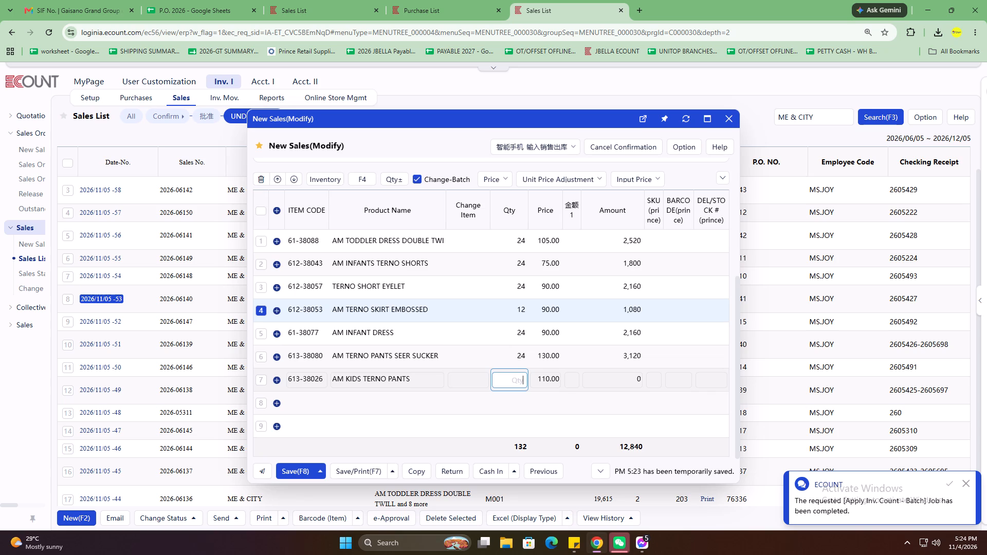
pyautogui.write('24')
pyautogui.click(306, 401)
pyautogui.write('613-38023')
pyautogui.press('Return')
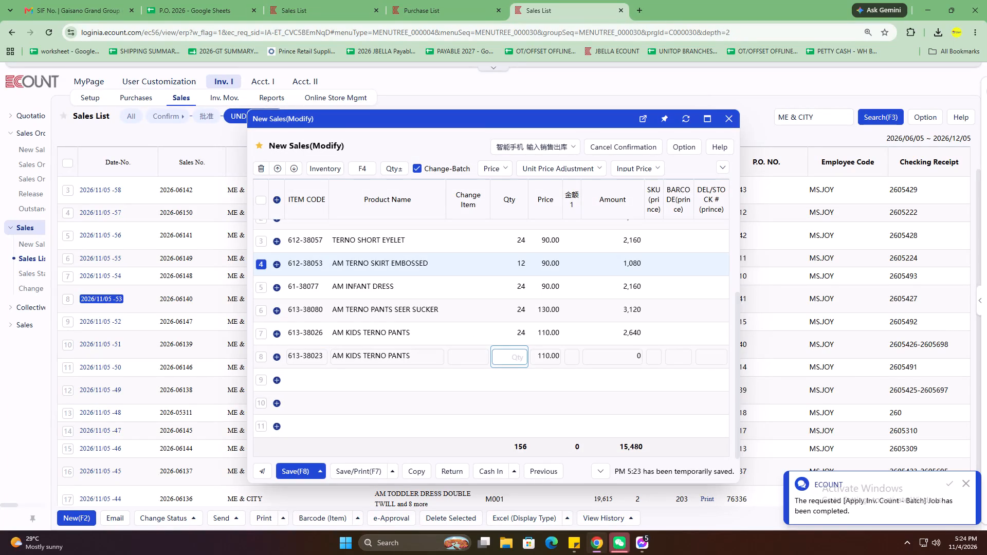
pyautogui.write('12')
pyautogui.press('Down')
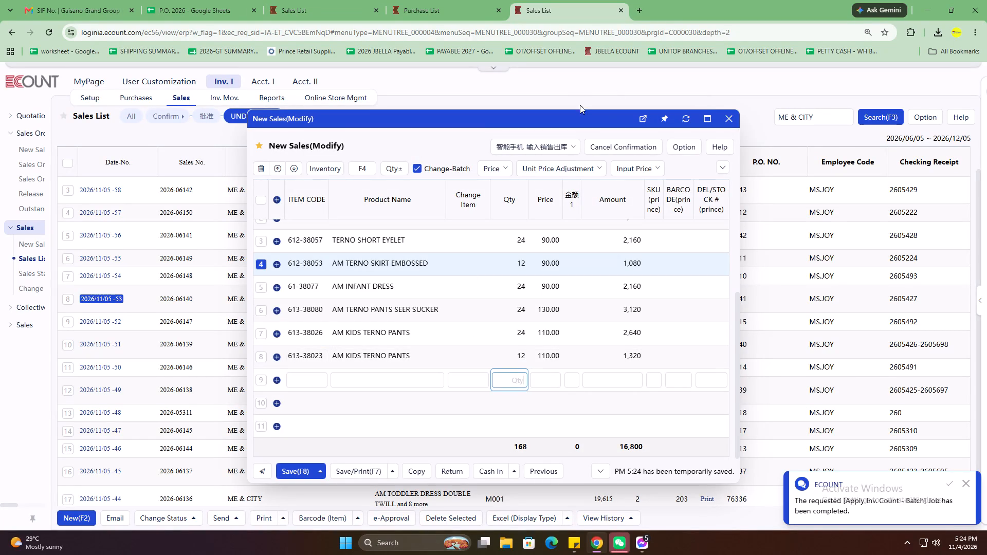
# Review the M007 sale, P.O. 76341, try to save it and open the insufficient inventory details.
pyautogui.moveTo(580, 118); pyautogui.dragTo(569, 86)
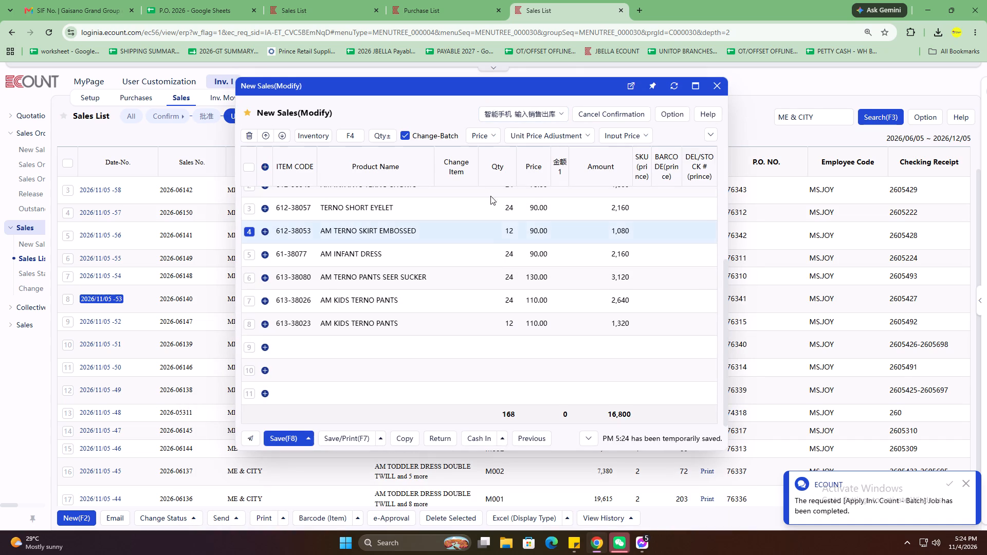
pyautogui.moveTo(490, 87); pyautogui.dragTo(511, 124)
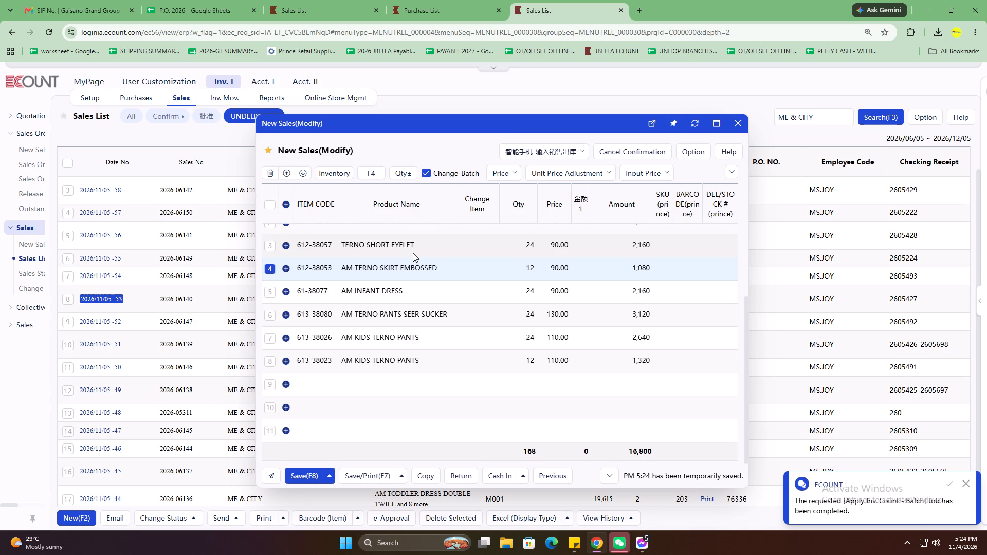
pyautogui.scroll(-2, 462, 295)
pyautogui.scroll(2, 461, 307)
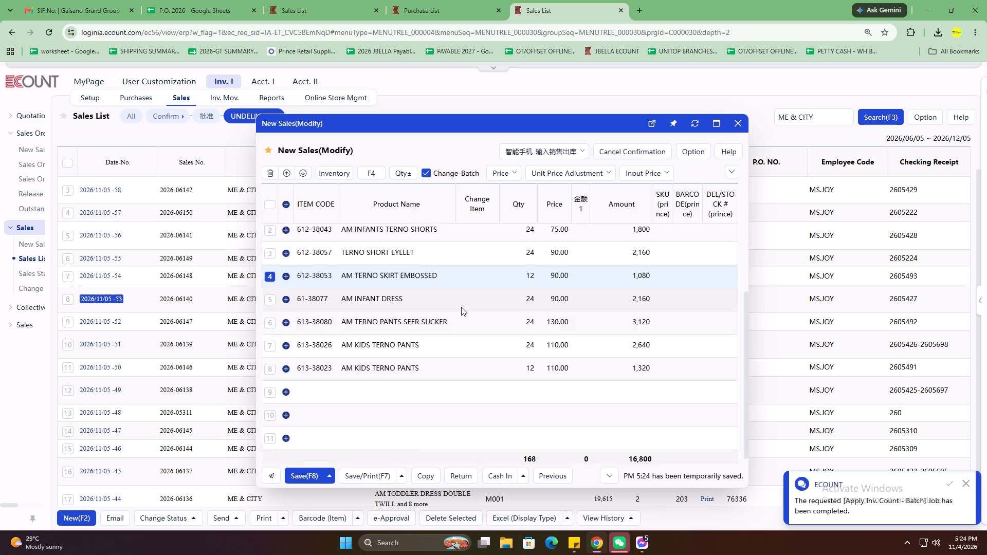
pyautogui.scroll(5, 461, 307)
pyautogui.click(309, 472)
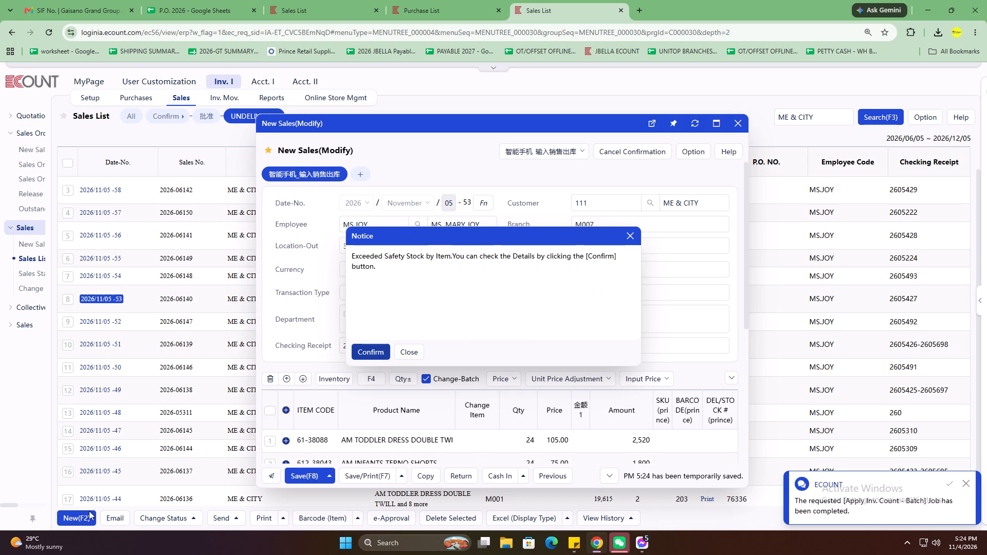
pyautogui.click(369, 348)
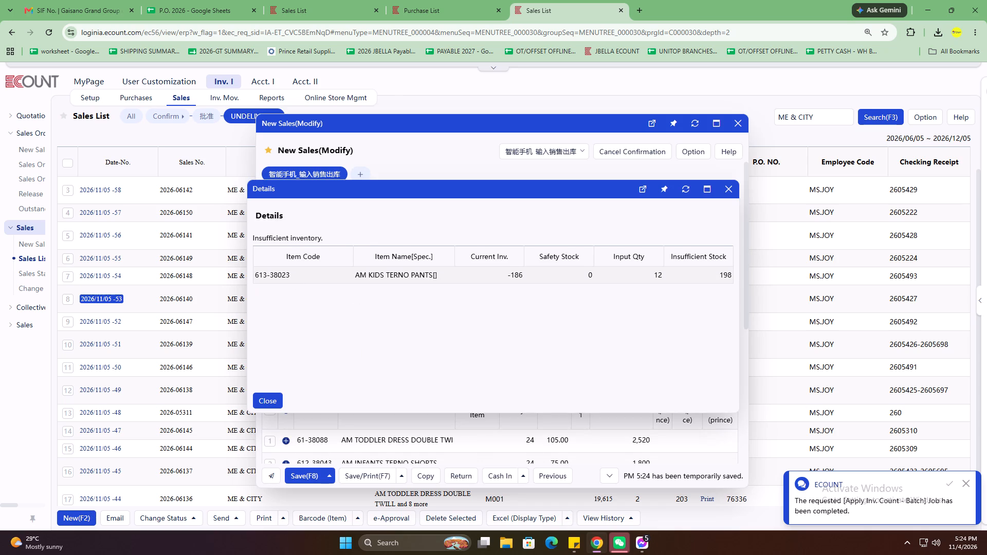
# Copy the short item's code 613-38023 into a new row of purchase 2026/11/04 -3 with quantity 198.
pyautogui.tripleClick(281, 271)
pyautogui.hotkey('ctrl', 'c')
pyautogui.click(425, 0)
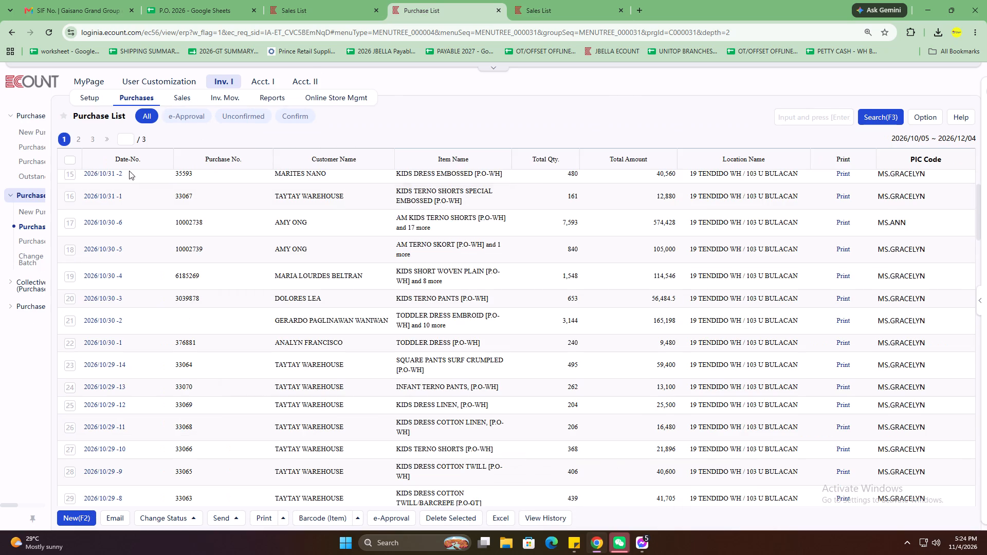
pyautogui.scroll(16, 132, 173)
pyautogui.click(113, 179)
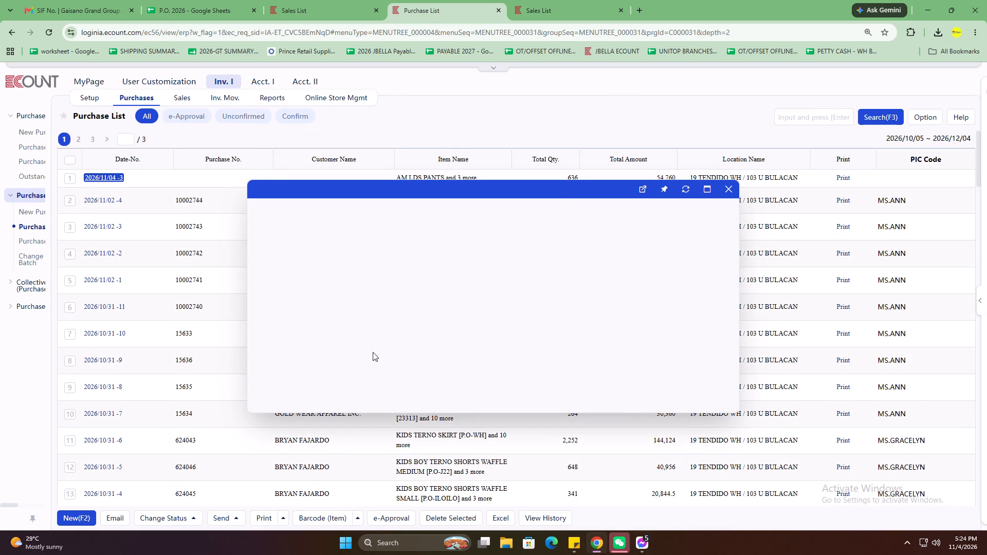
pyautogui.click(291, 422)
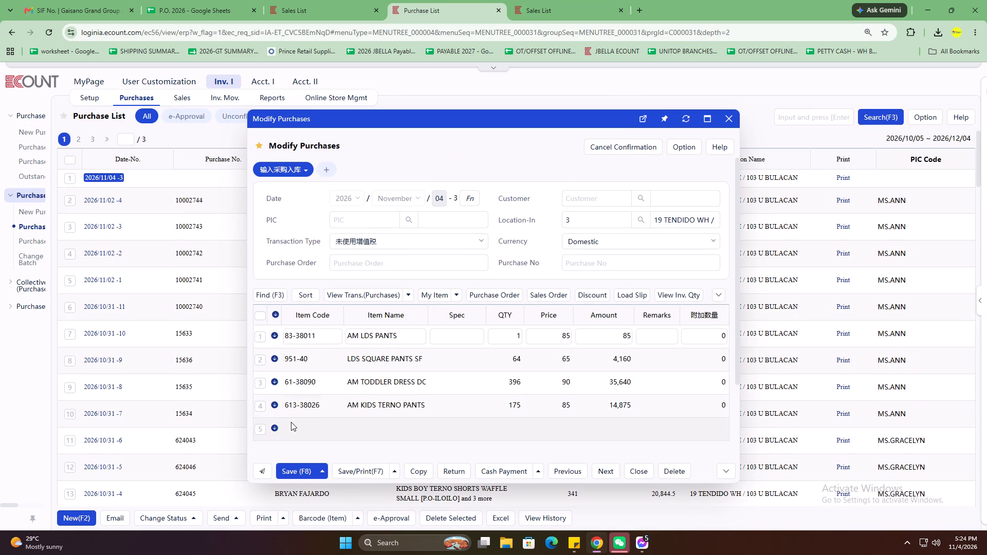
pyautogui.hotkey('ctrl', 'v')
pyautogui.press('Return')
pyautogui.click(568, 0)
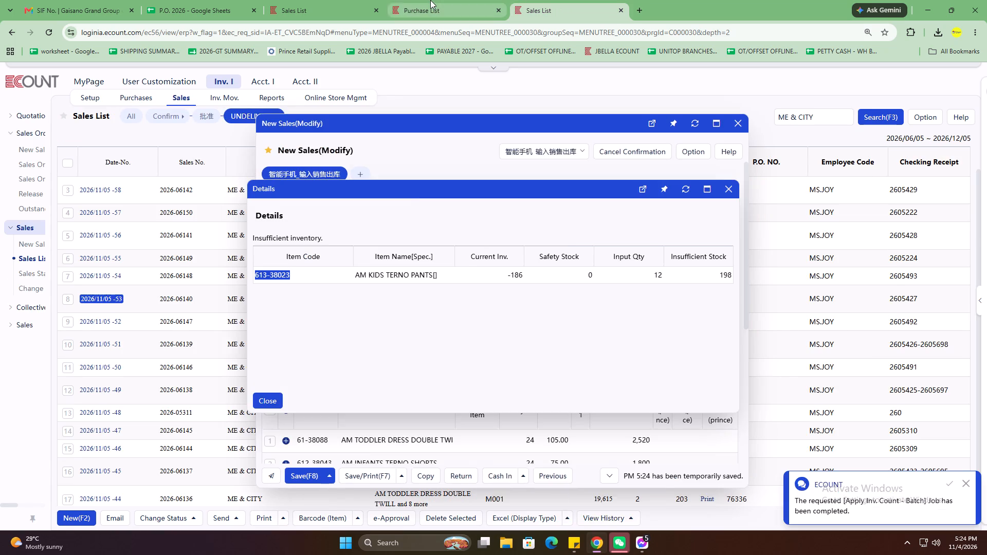
pyautogui.click(430, 0)
pyautogui.press('1')
pyautogui.write('98')
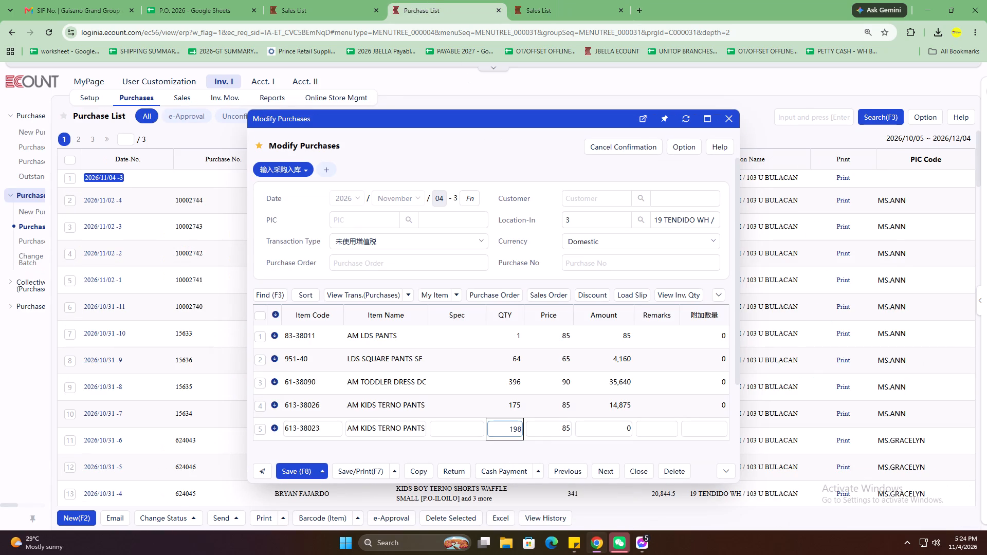
# Save purchase 2026/11/04 -3, return to the M007 sale and save it after closing the inventory details.
pyautogui.click(290, 472)
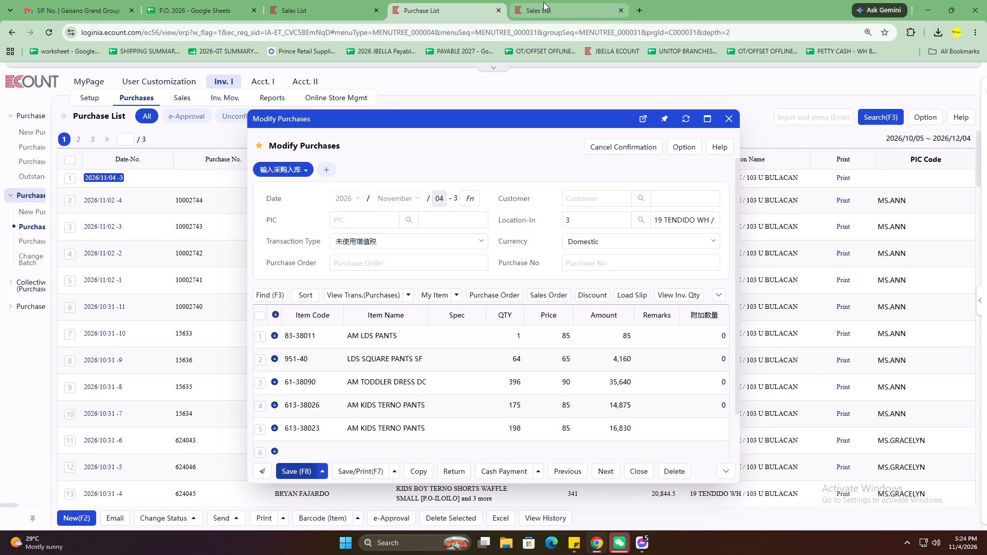
pyautogui.click(543, 2)
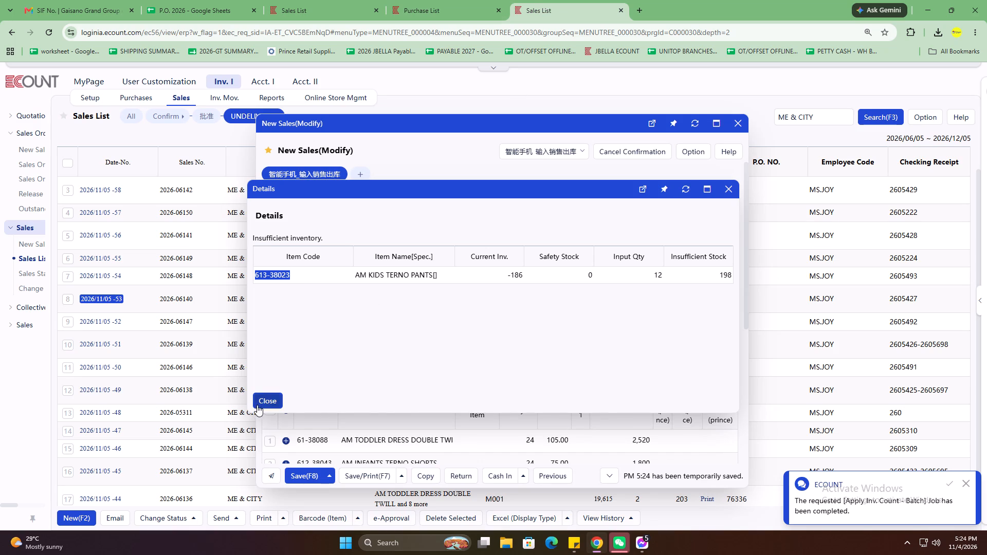
pyautogui.click(257, 405)
pyautogui.click(315, 476)
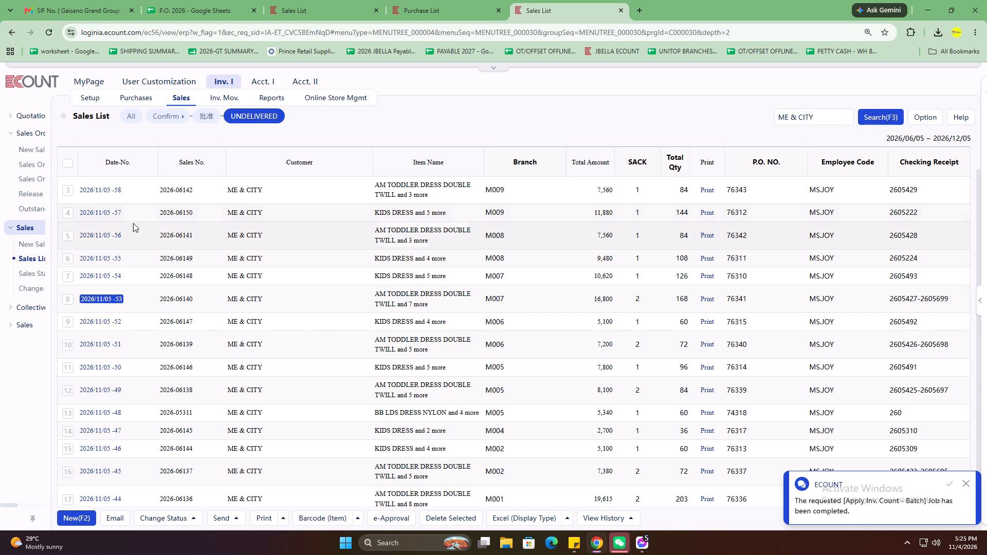
pyautogui.click(103, 237)
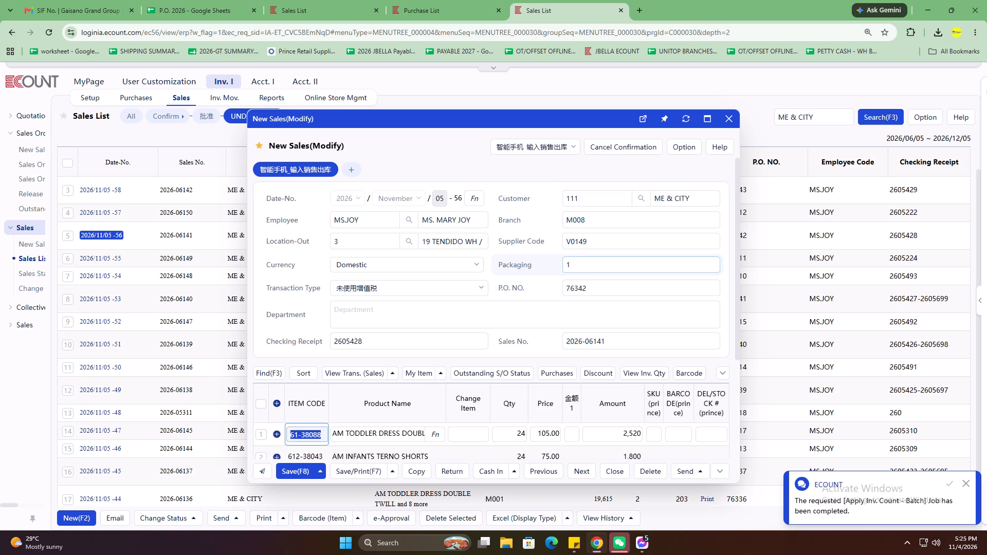
pyautogui.click(627, 267)
pyautogui.press('2')
pyautogui.click(443, 344)
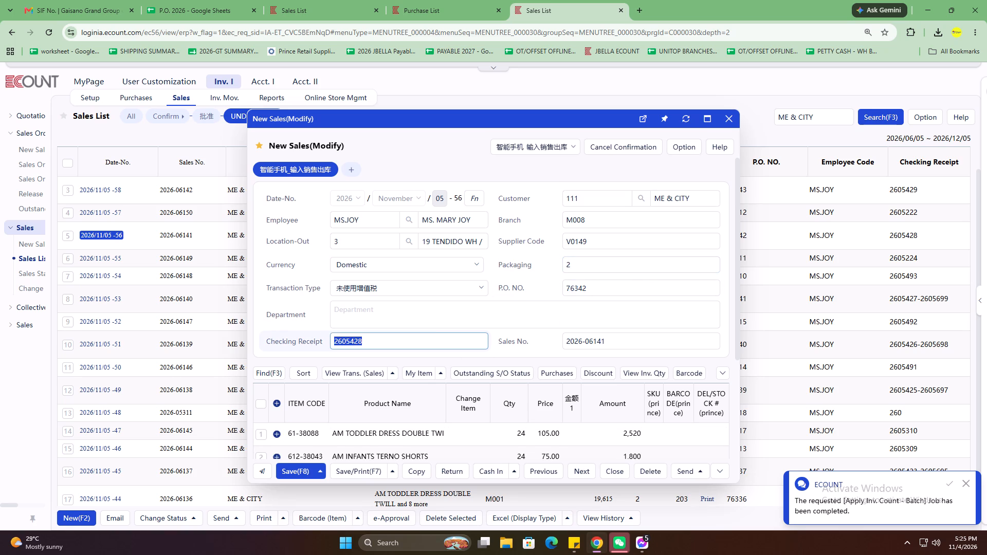
pyautogui.press('Right')
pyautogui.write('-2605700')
# Add item 61-38077 with quantity 12 and item 613-38080 with quantity 24 in the M008 sale's next empty rows.
pyautogui.scroll(-4, 393, 351)
pyautogui.click(320, 380)
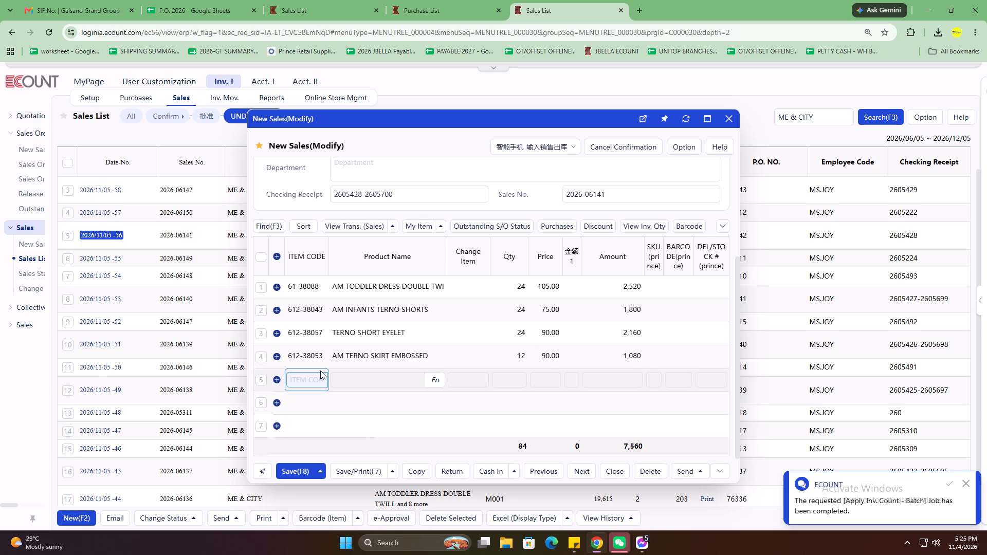
pyautogui.write('61-38077')
pyautogui.press('Return')
pyautogui.write('12')
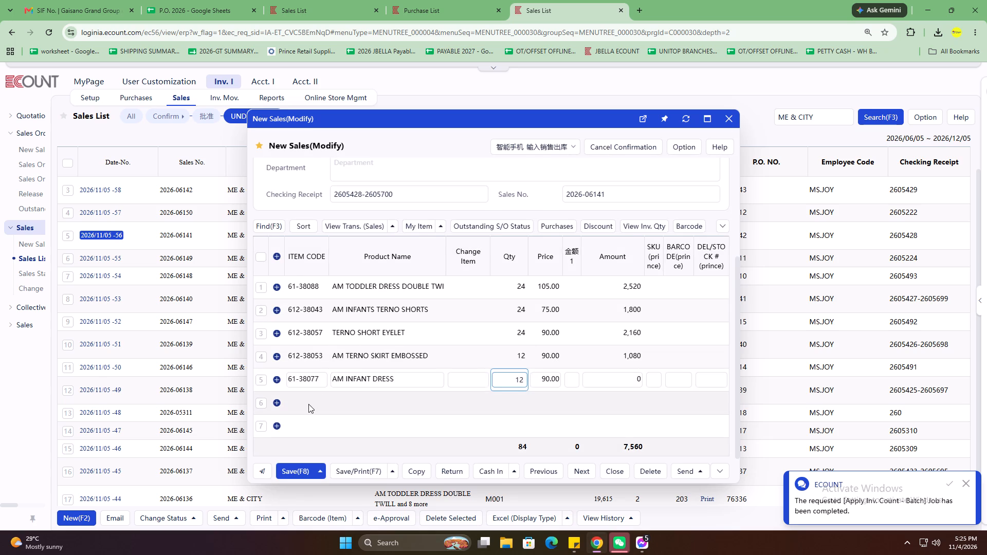
pyautogui.click(308, 404)
pyautogui.write('613-38080')
pyautogui.press('Return')
pyautogui.write('24')
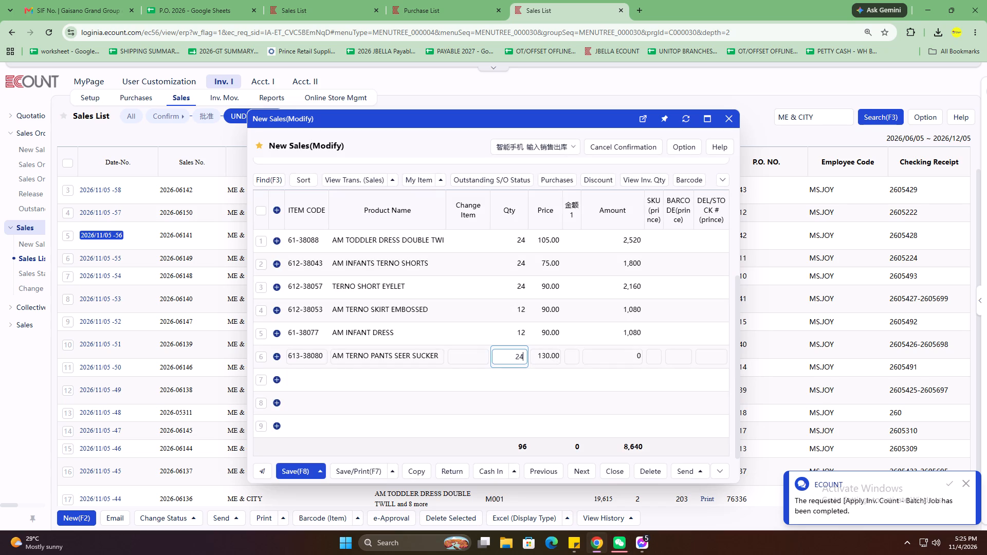
# Add item 613-38026 with quantity 24 in the next row and save the M008 sale.
pyautogui.click(316, 377)
pyautogui.write('613-38026')
pyautogui.press('Return')
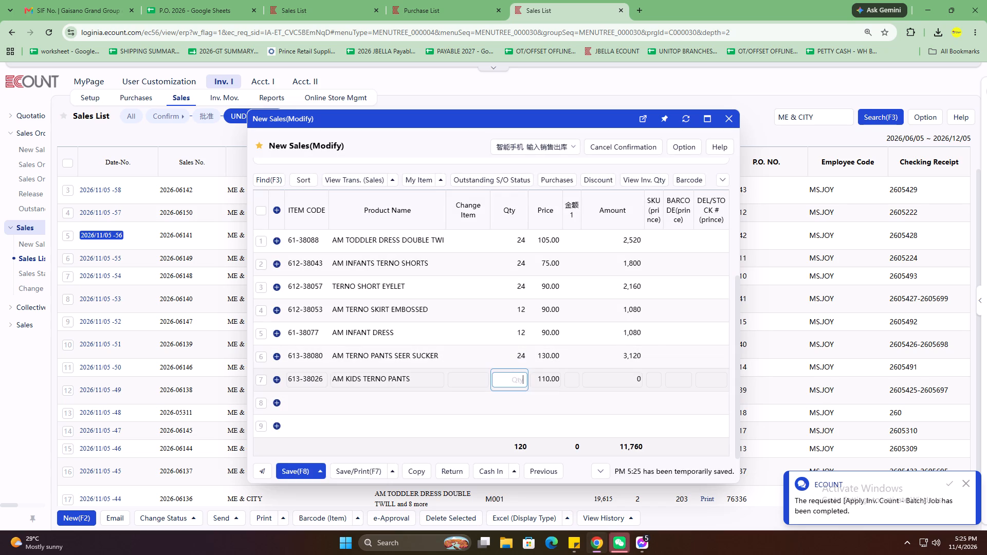
pyautogui.write('24')
pyautogui.press('Down')
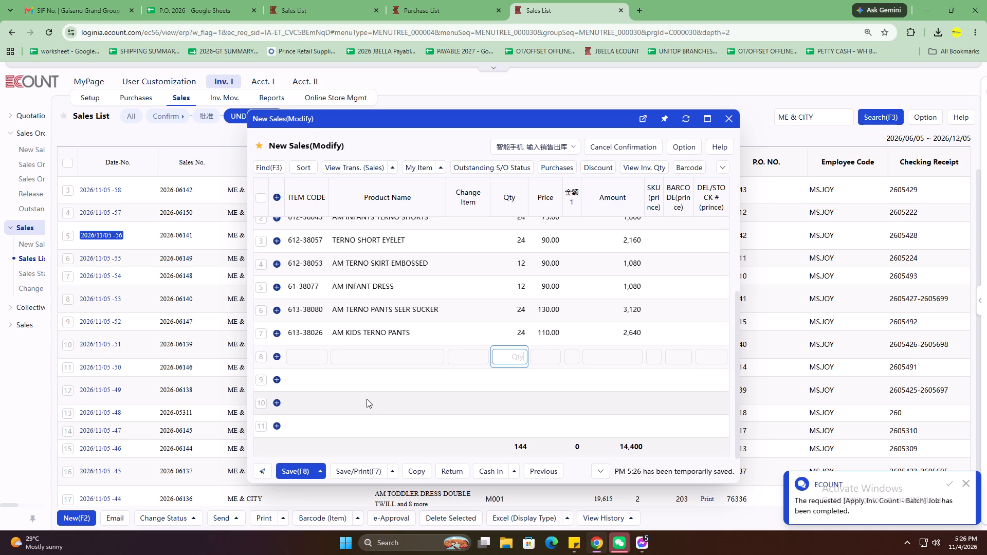
pyautogui.scroll(9, 366, 397)
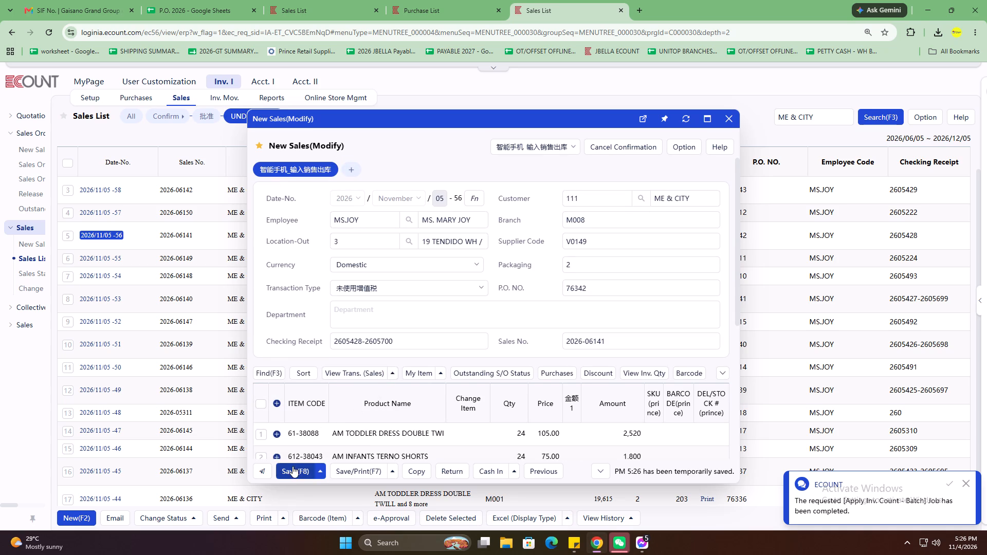
pyautogui.click(293, 468)
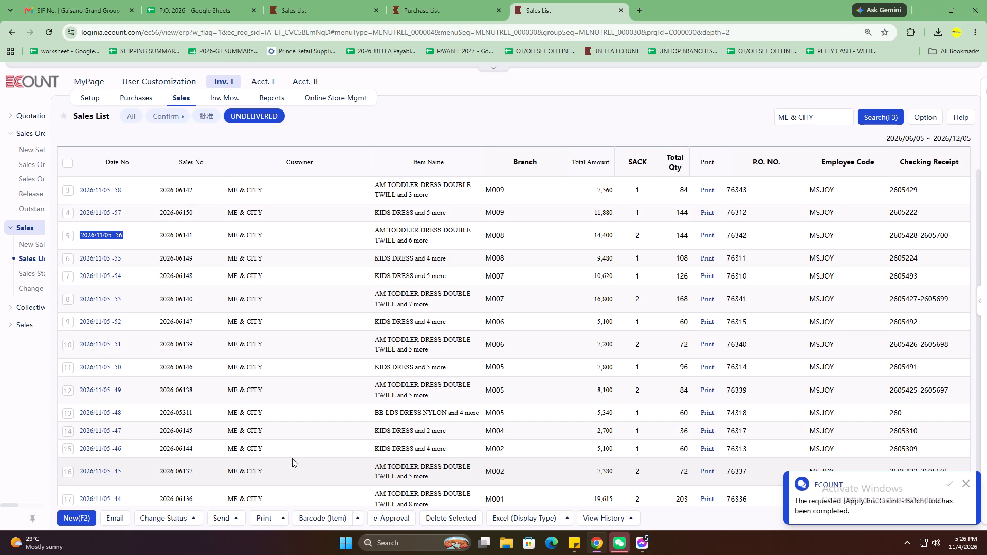
pyautogui.scroll(3, 352, 344)
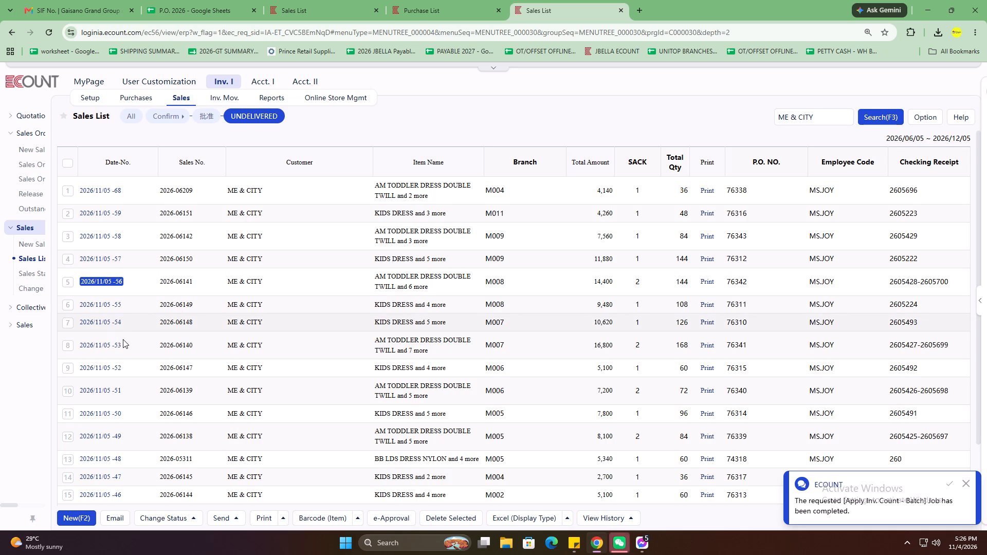
pyautogui.scroll(1, 56, 271)
pyautogui.click(100, 240)
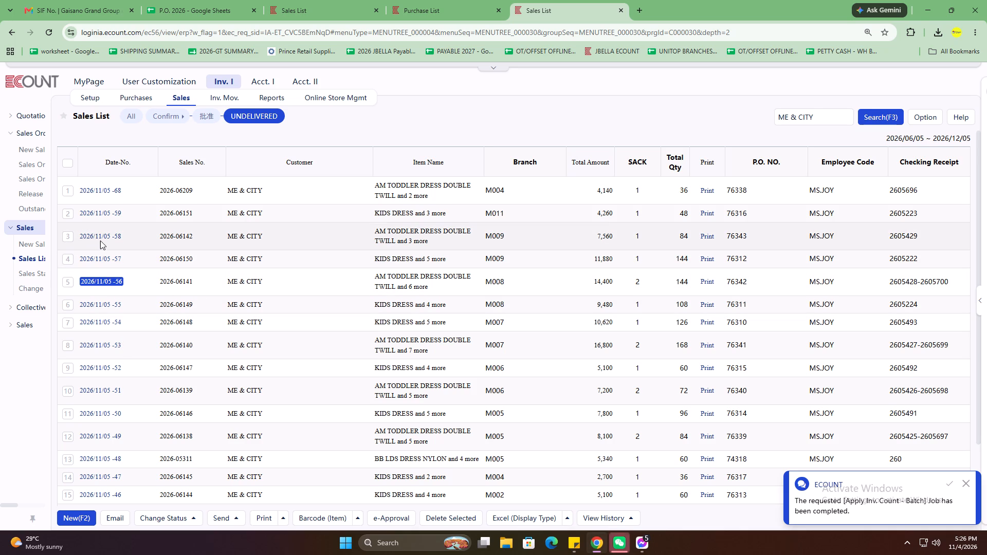
pyautogui.click(101, 234)
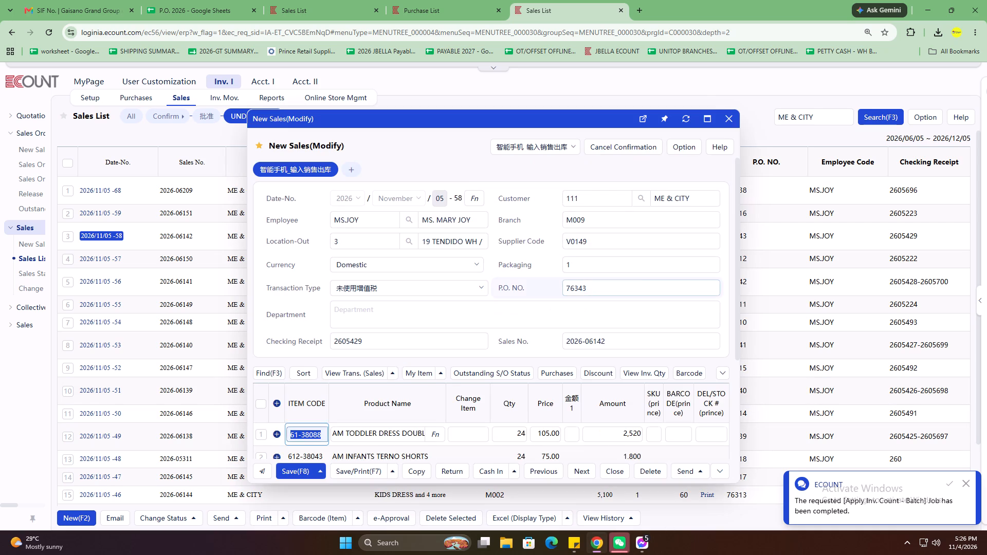
pyautogui.click(643, 264)
pyautogui.press('2')
pyautogui.click(408, 343)
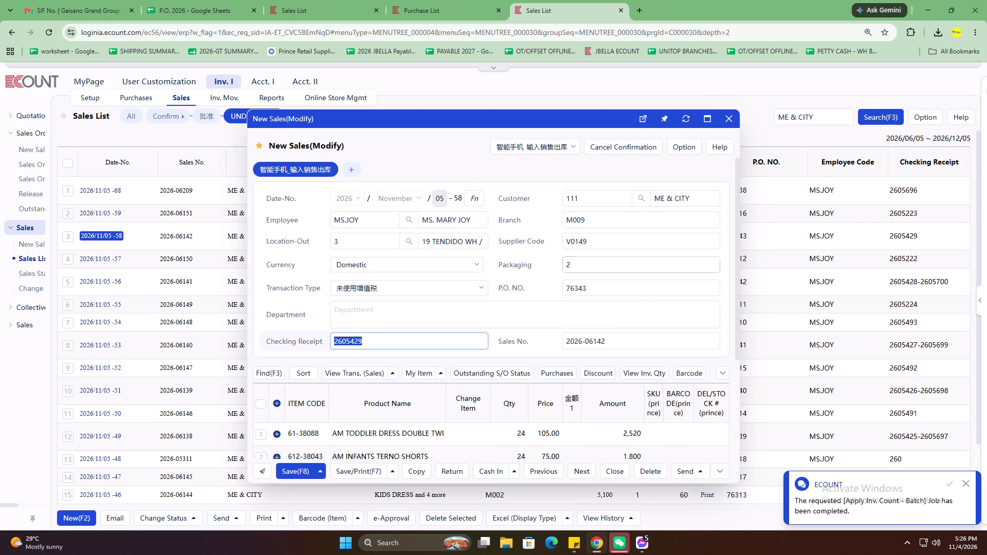
pyautogui.press('Right')
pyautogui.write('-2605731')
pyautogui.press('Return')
# Add item 61-38077 with quantity 24 and item 613-38080 with quantity 20 in the M009 sale's next empty rows.
pyautogui.scroll(-5, 404, 342)
pyautogui.click(308, 377)
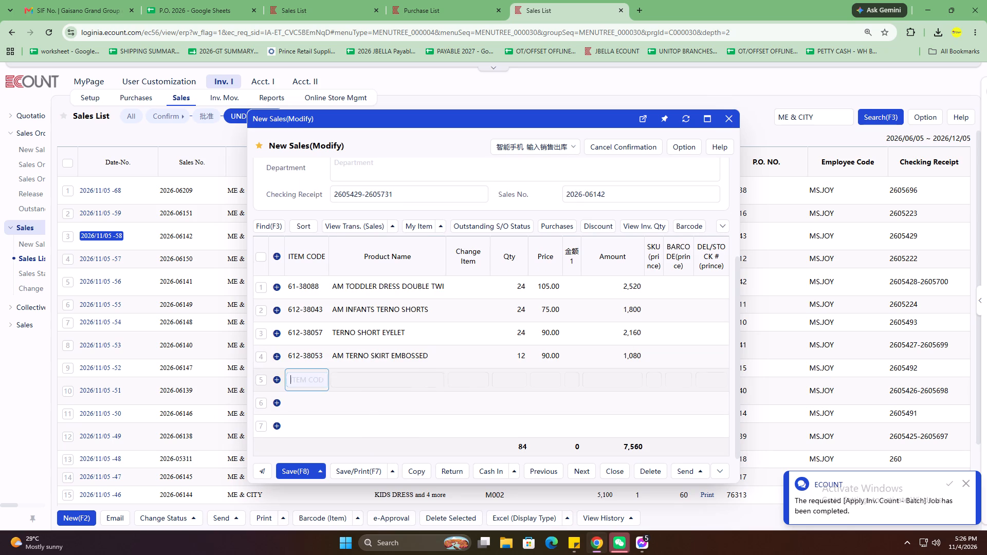
pyautogui.write('61-38077')
pyautogui.press('Return')
pyautogui.write('24')
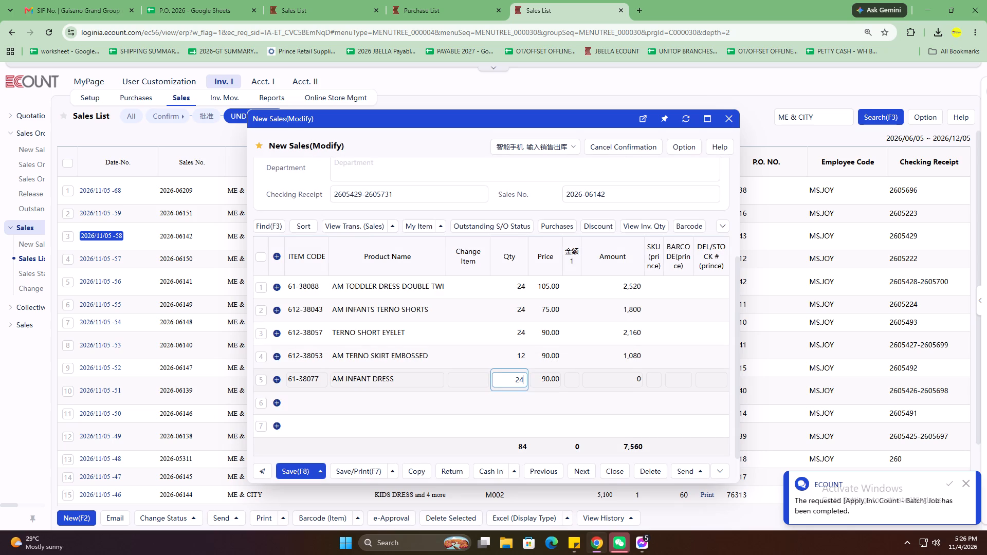
pyautogui.click(309, 396)
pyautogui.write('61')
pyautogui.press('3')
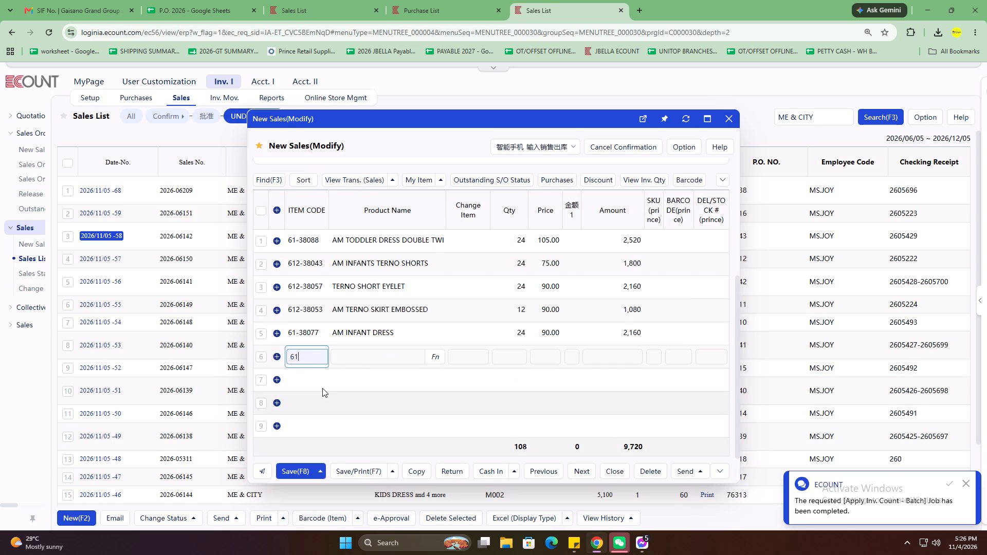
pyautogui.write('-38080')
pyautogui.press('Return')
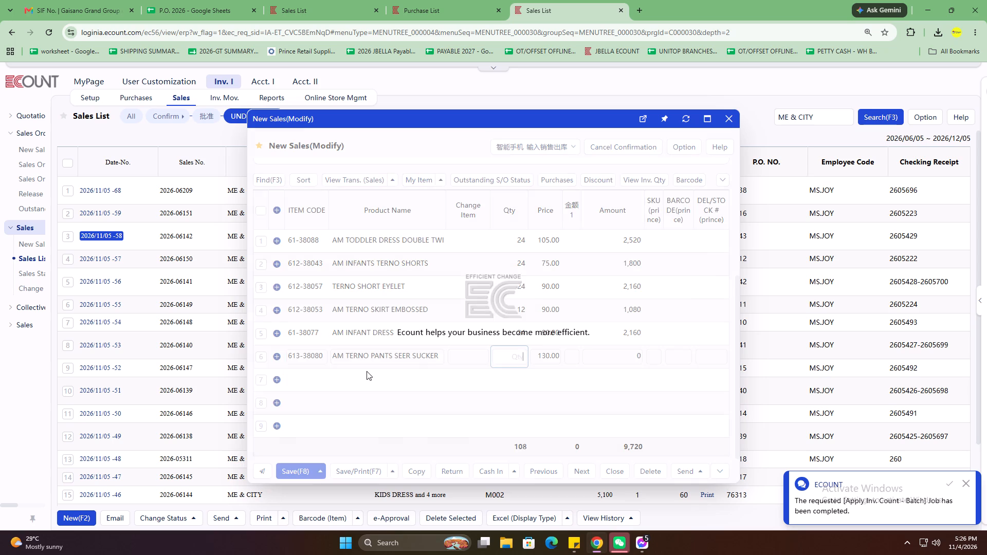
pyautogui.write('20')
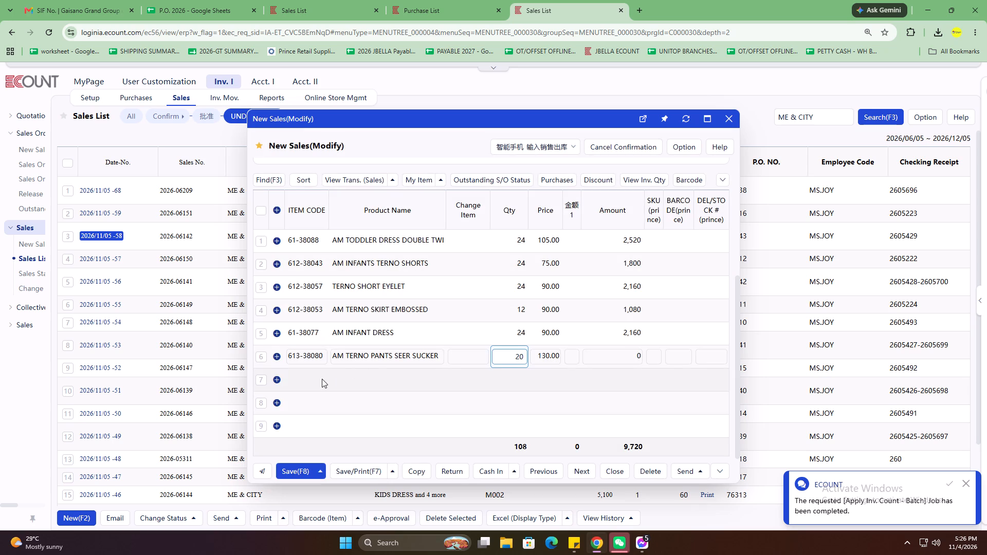
# Add item 613-38026 with quantity 24 in the next empty row of the M009 sale.
pyautogui.click(310, 379)
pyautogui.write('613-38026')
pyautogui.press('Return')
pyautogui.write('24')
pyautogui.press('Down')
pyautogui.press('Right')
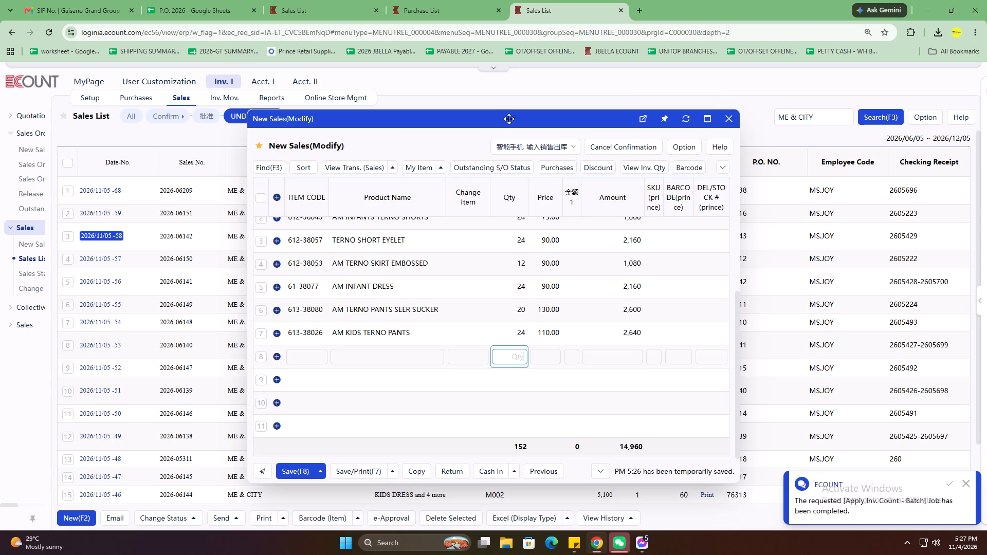
pyautogui.moveTo(512, 115); pyautogui.dragTo(519, 138)
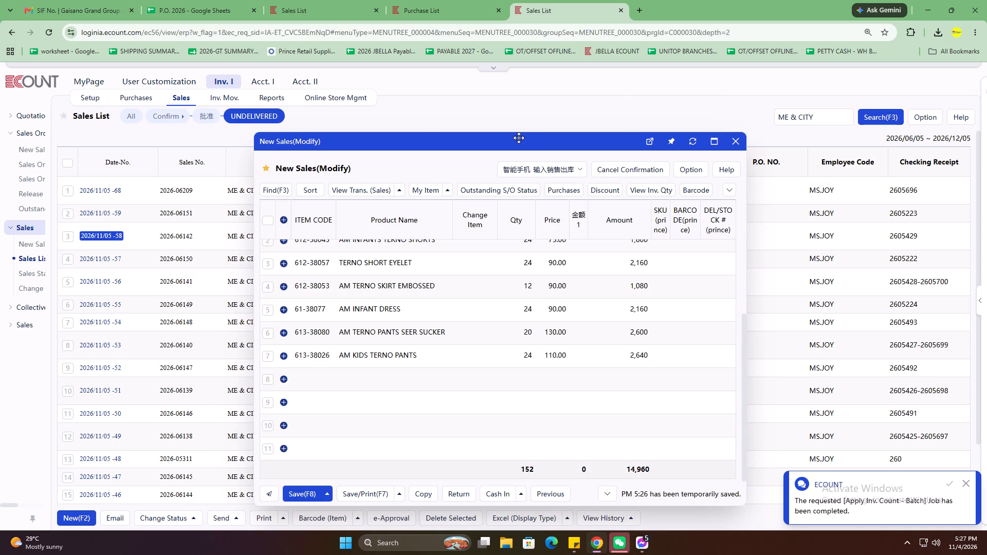
pyautogui.scroll(-4, 525, 248)
pyautogui.scroll(2, 499, 316)
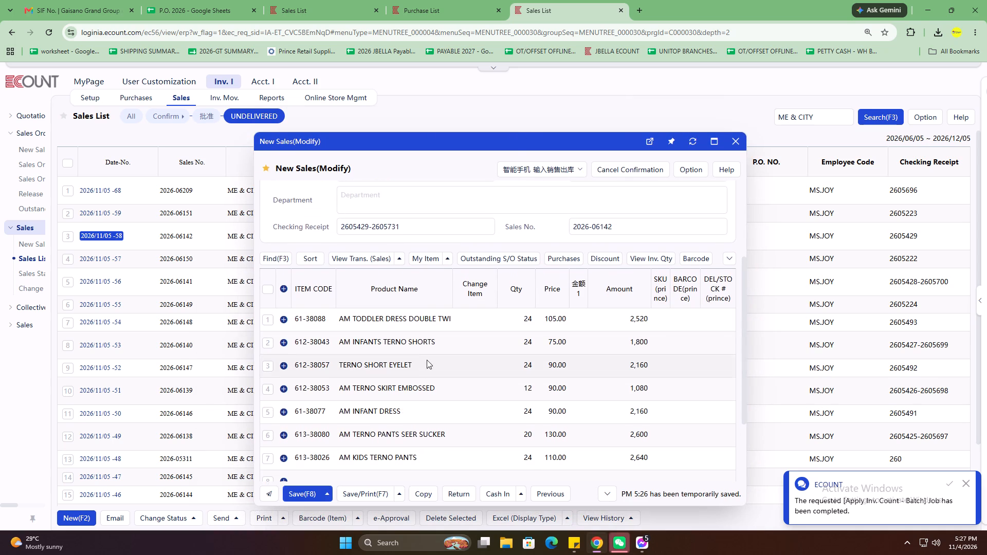
pyautogui.click(381, 428)
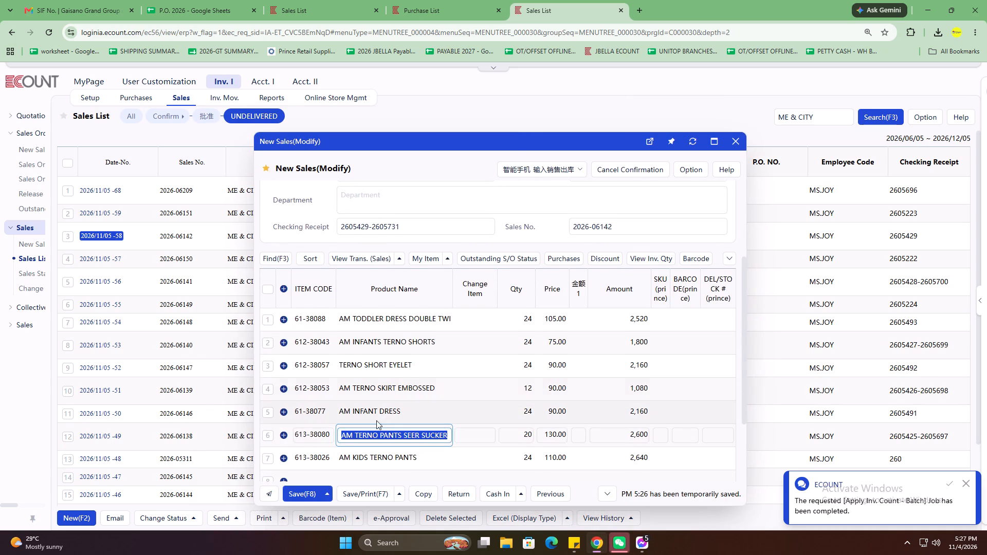
pyautogui.scroll(-3, 452, 383)
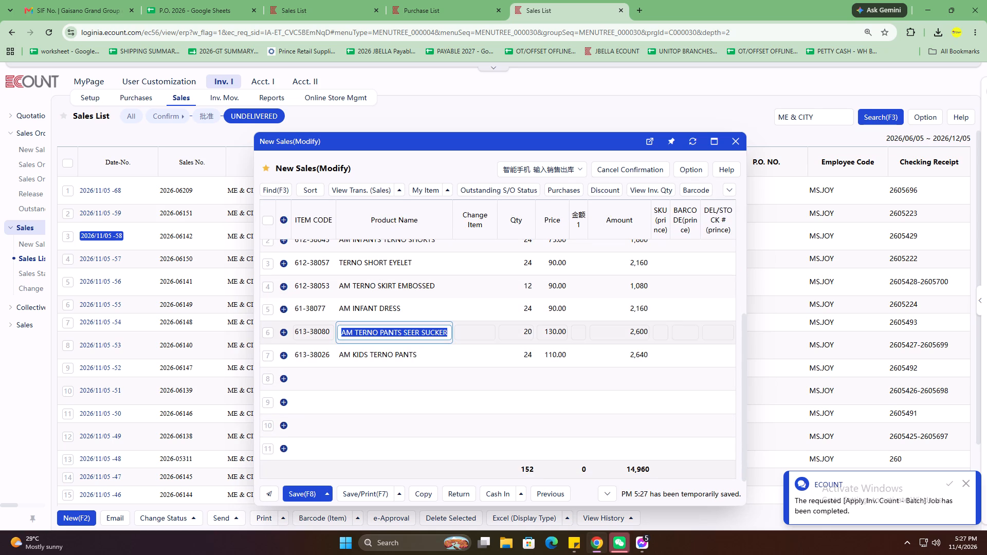
pyautogui.click(402, 353)
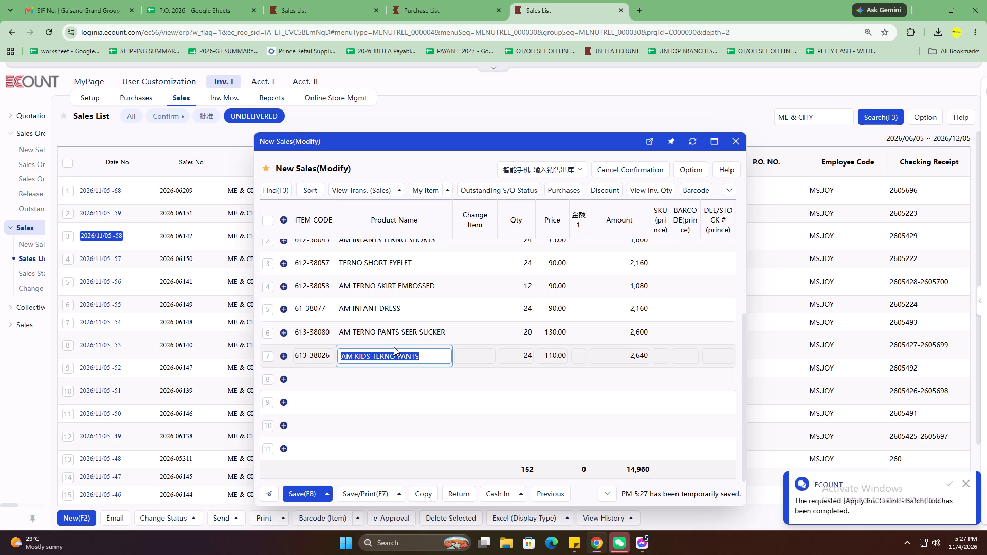
pyautogui.scroll(2, 429, 406)
pyautogui.scroll(4, 410, 448)
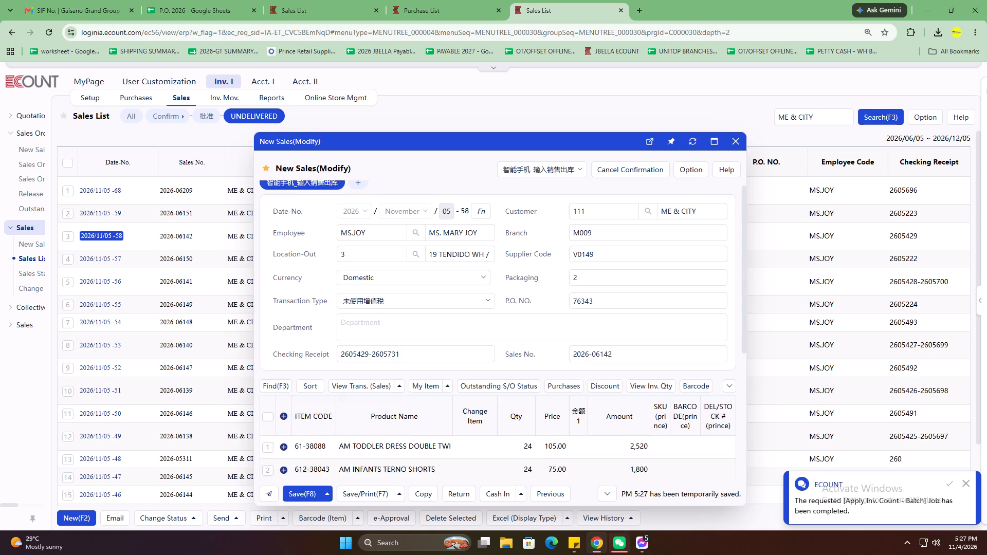
pyautogui.click(301, 490)
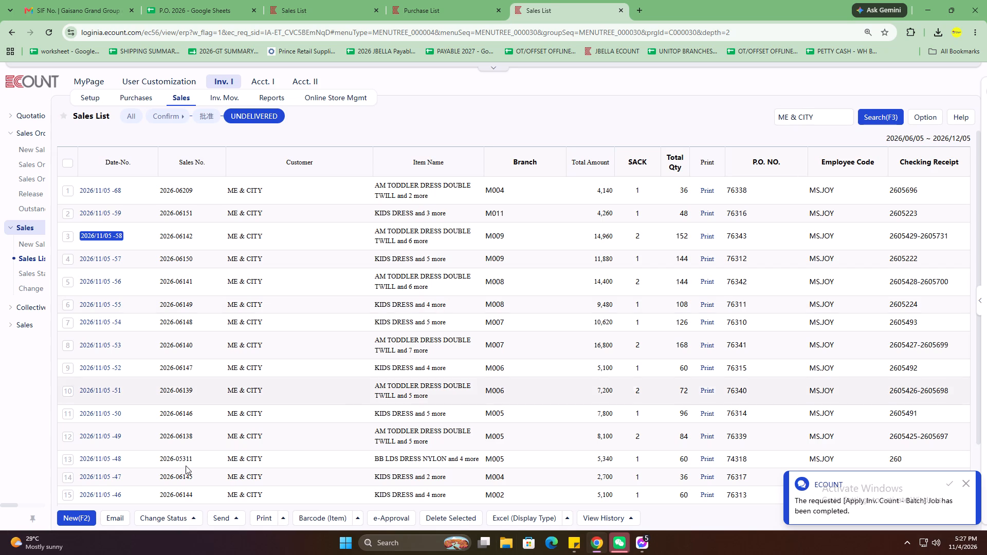
# Copy the M011 sale for P.O. 76316 into a new sale and delete all its copied item rows.
pyautogui.scroll(5, 353, 397)
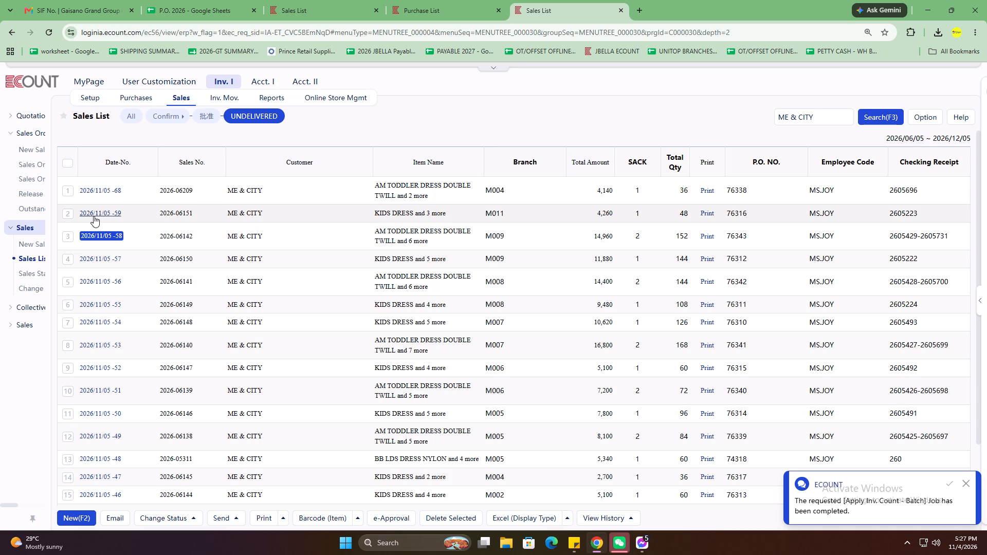
pyautogui.doubleClick(94, 216)
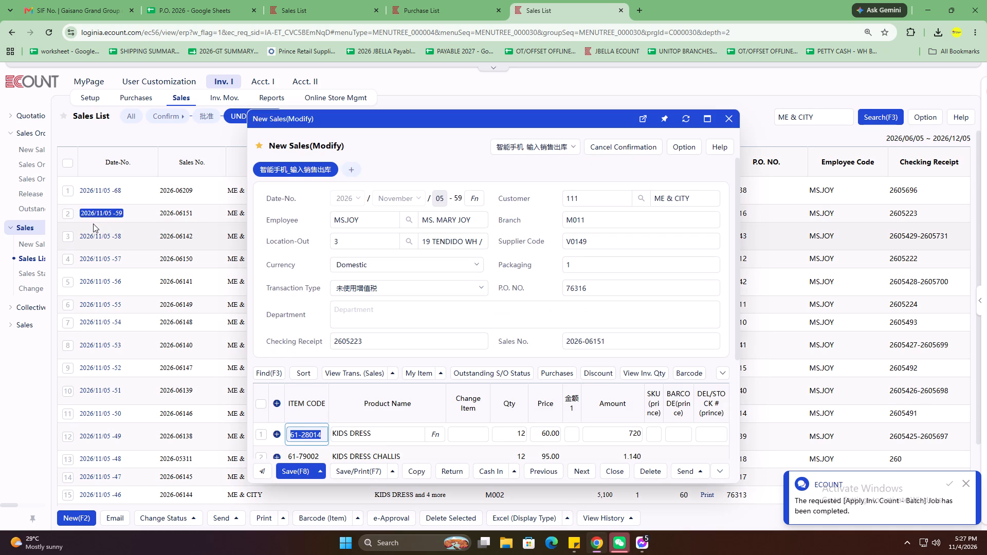
pyautogui.click(418, 470)
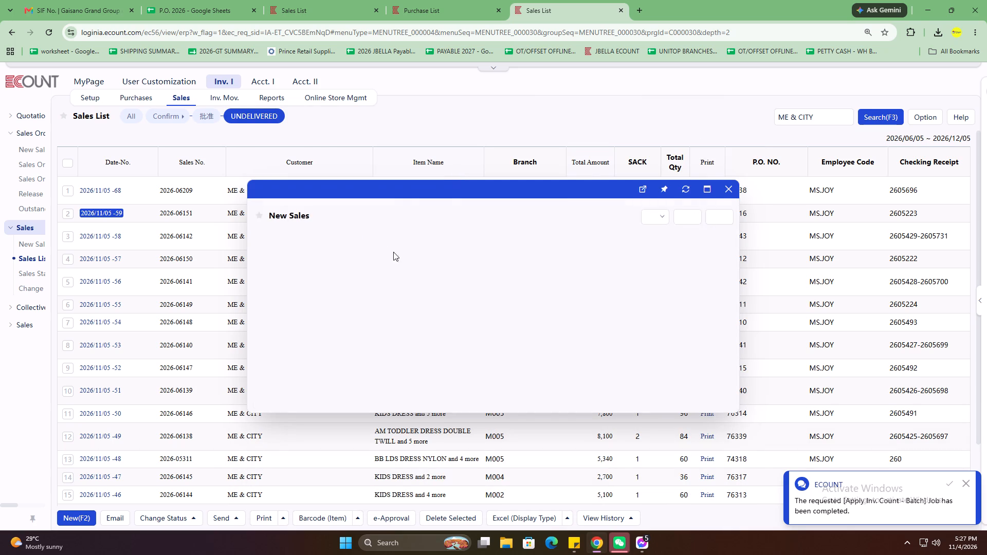
pyautogui.click(260, 400)
pyautogui.click(266, 376)
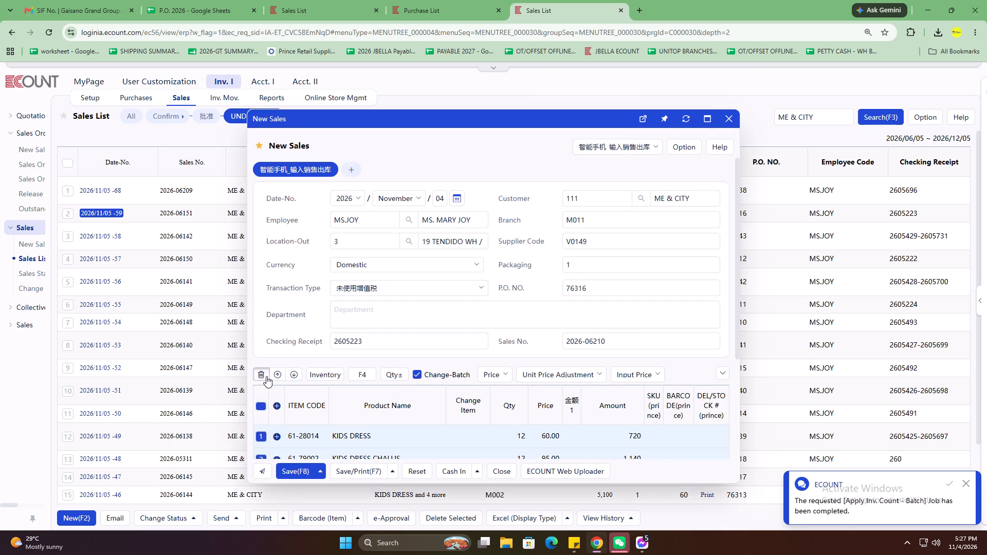
# In the new M011 sale, set the checking receipt to 2605732, the day to 5 and the P.O. number to 76344.
pyautogui.click(407, 335)
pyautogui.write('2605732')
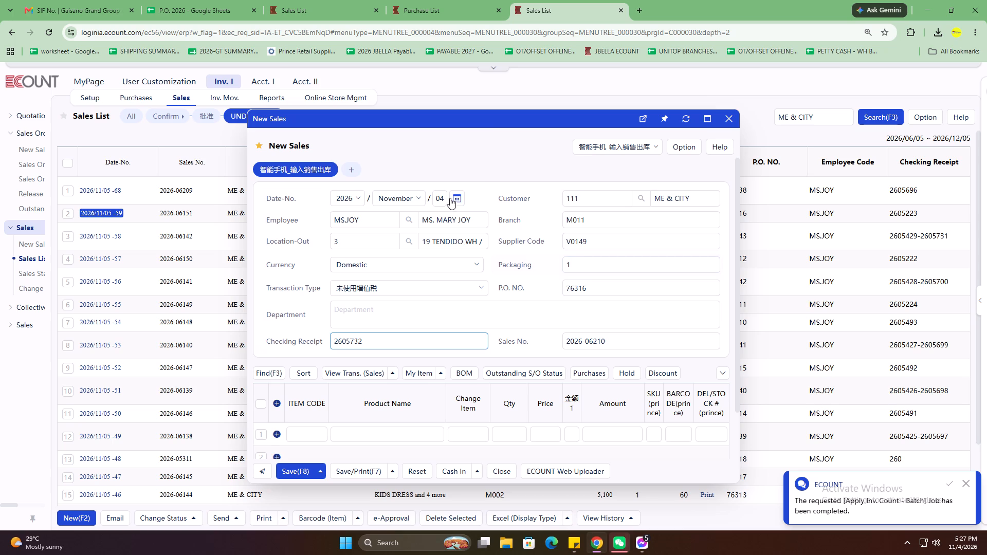
pyautogui.click(445, 198)
pyautogui.press('5')
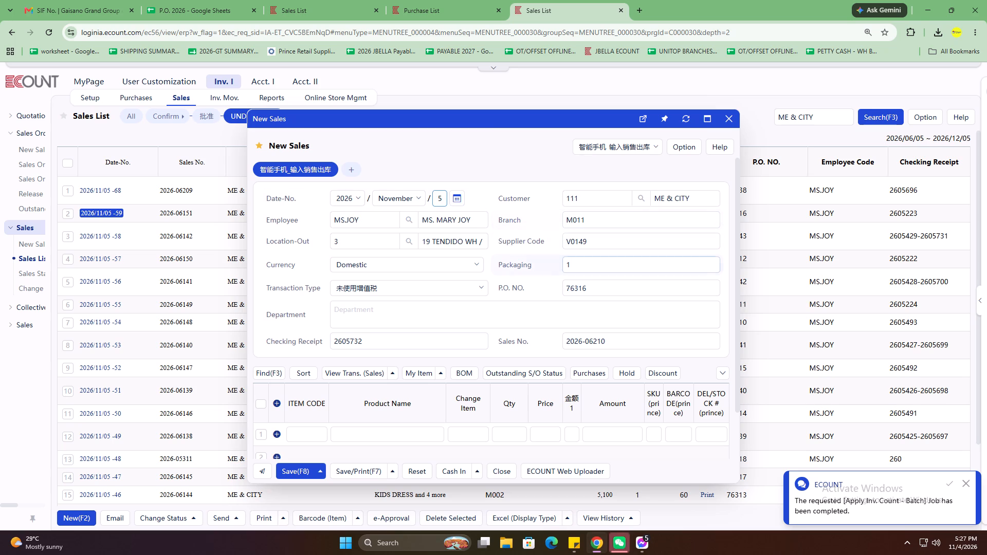
pyautogui.click(628, 271)
pyautogui.click(694, 284)
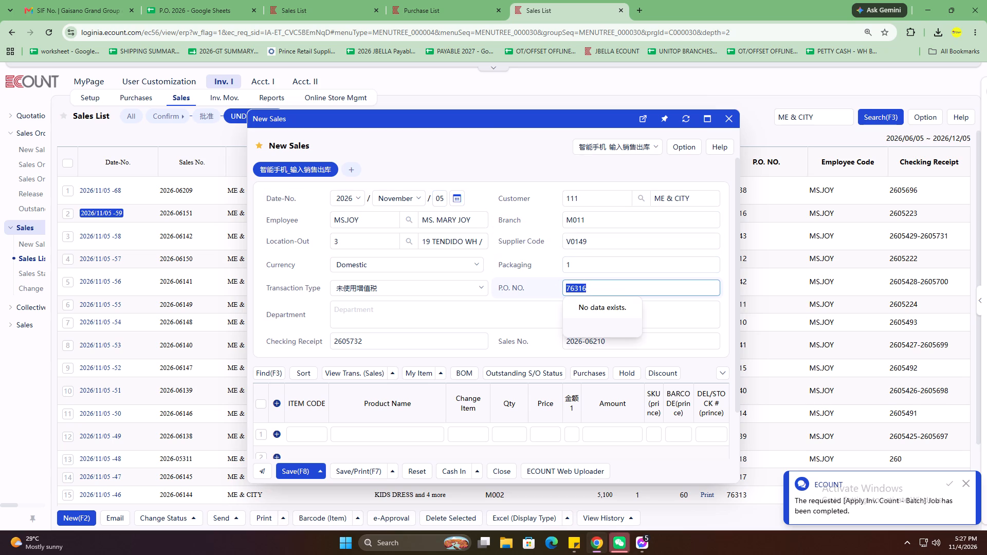
pyautogui.press('7')
pyautogui.write('6344')
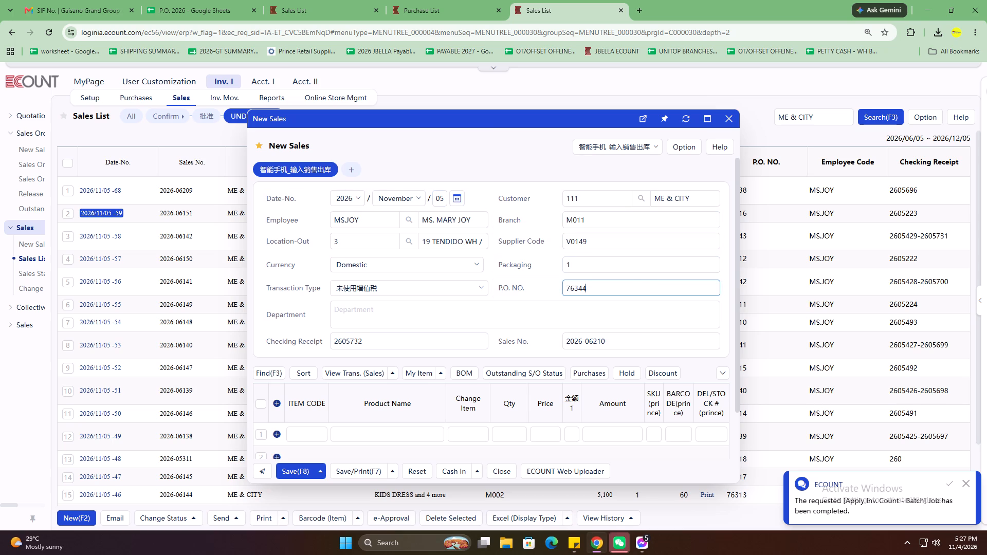
# Add item 61-38088 with quantity 12 in the first row of the new M011 sale.
pyautogui.scroll(-1, 163, 427)
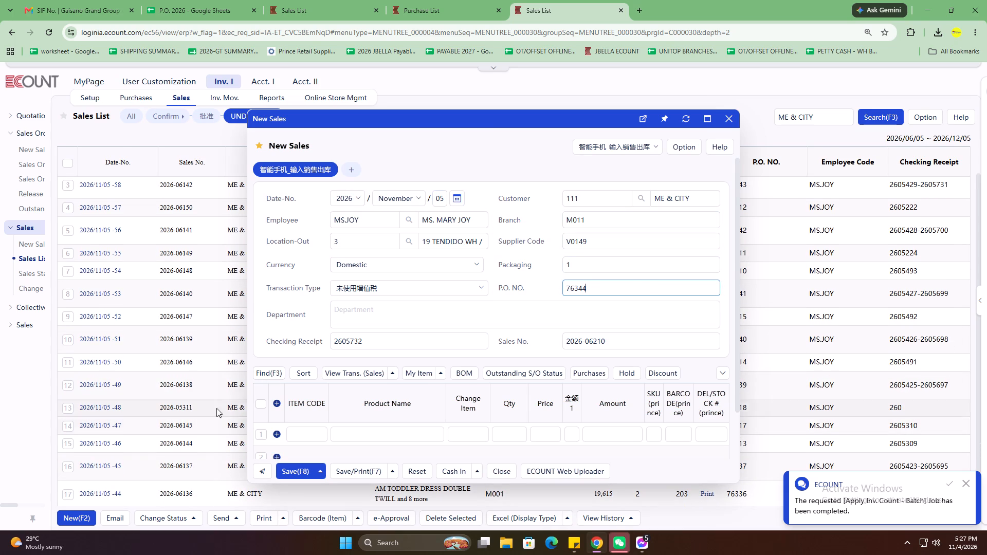
pyautogui.click(294, 436)
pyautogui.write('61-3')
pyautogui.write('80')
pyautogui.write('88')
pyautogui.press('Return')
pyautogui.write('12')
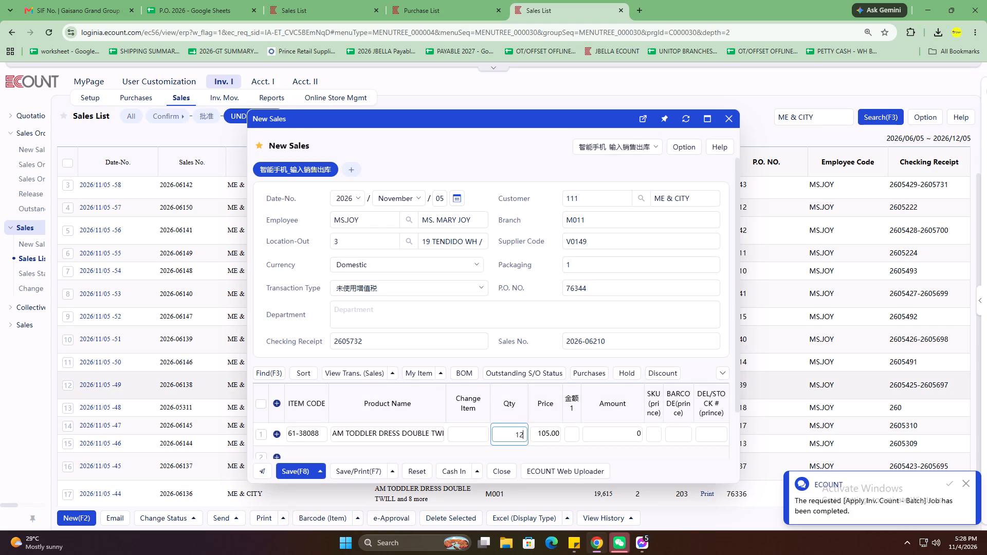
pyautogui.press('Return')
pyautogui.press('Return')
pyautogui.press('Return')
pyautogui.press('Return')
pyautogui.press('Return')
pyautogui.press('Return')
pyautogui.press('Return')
# Add item 612-38057 with quantity 12 in the second row of the M011 sale.
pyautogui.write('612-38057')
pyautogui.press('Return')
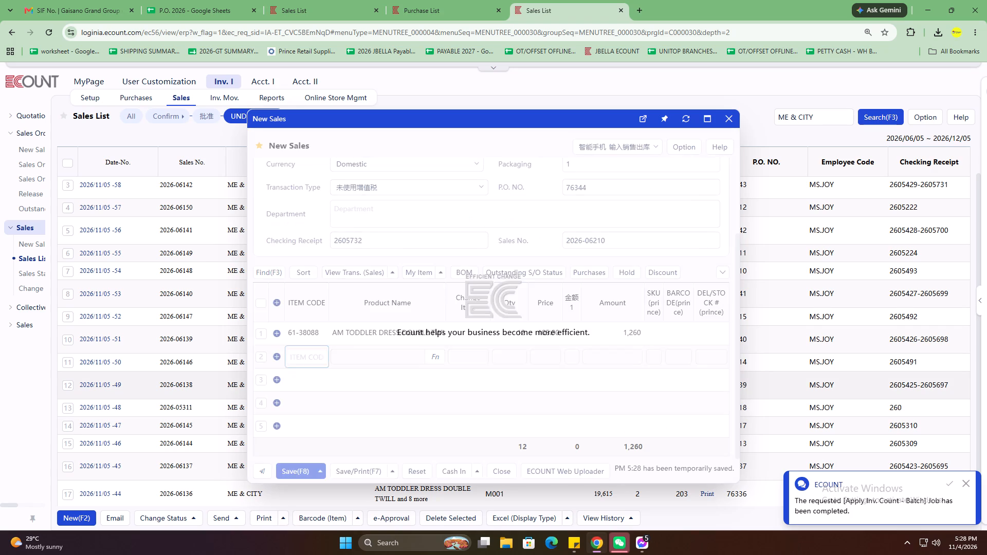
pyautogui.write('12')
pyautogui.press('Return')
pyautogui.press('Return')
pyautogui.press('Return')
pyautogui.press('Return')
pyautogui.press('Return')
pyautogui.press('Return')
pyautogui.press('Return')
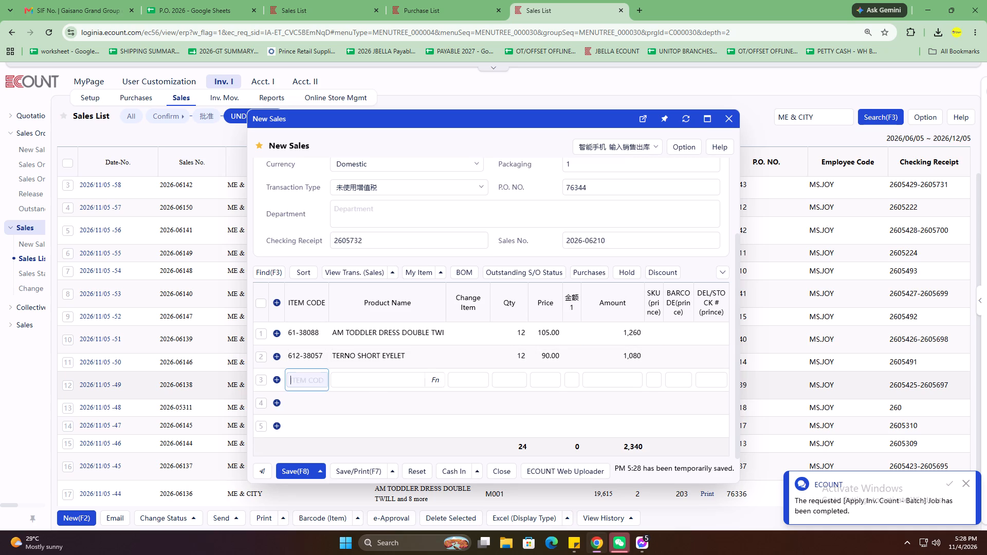
# Add item 613-38026 with quantity 12 in the third row of the M011 sale.
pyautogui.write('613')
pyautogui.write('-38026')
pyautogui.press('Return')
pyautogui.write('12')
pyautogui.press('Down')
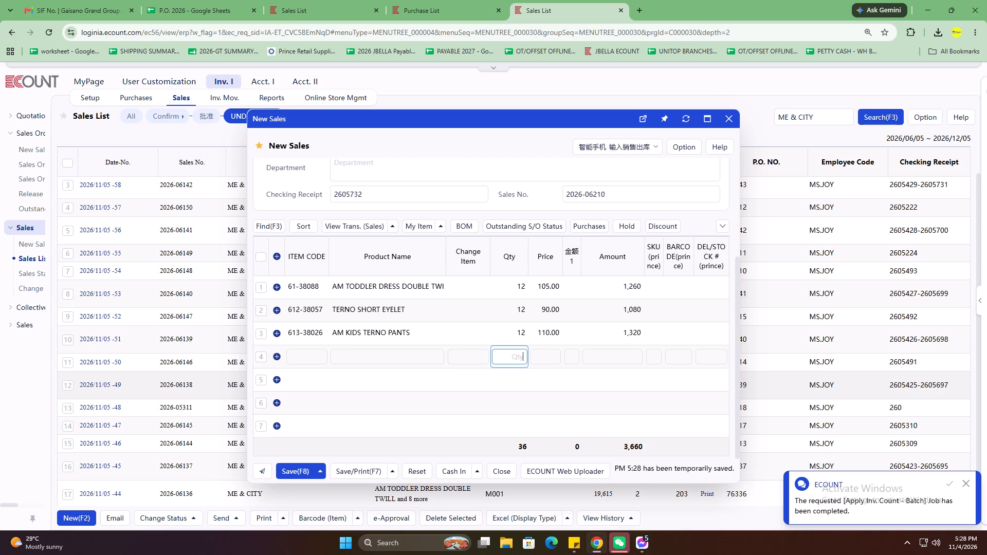
# Review the item rows and header of the new M011 sale, P.O. 76344, and save it.
pyautogui.click(368, 294)
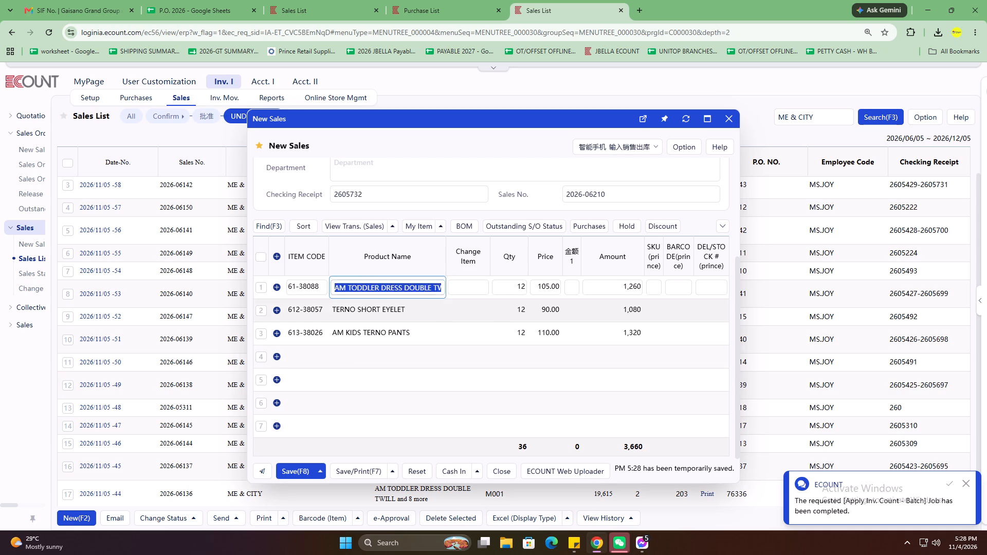
pyautogui.click(373, 312)
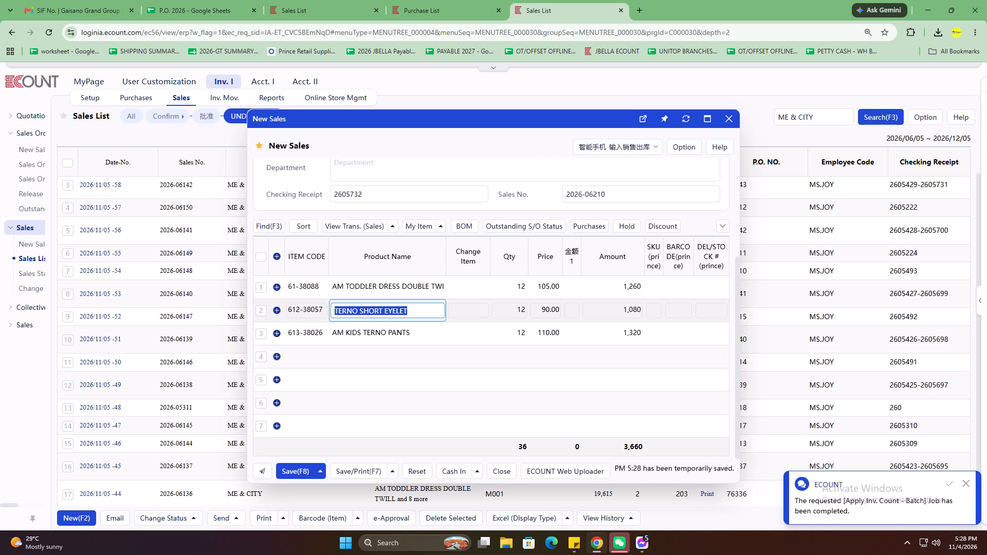
pyautogui.scroll(5, 368, 351)
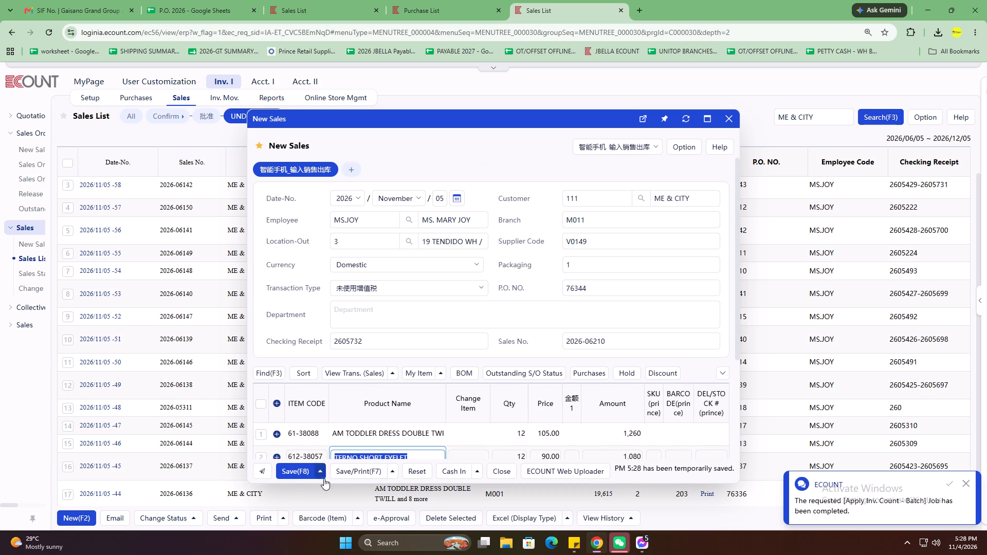
pyautogui.click(296, 472)
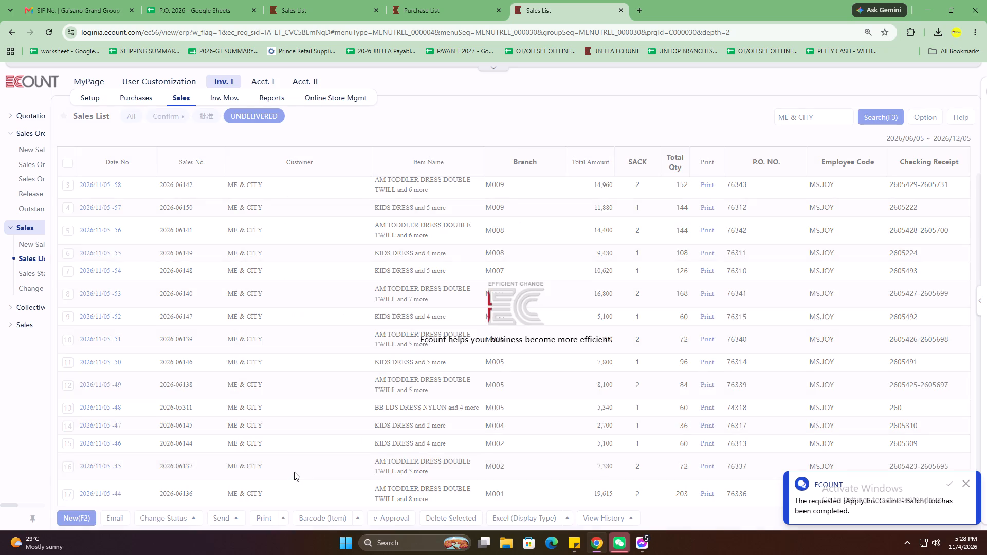